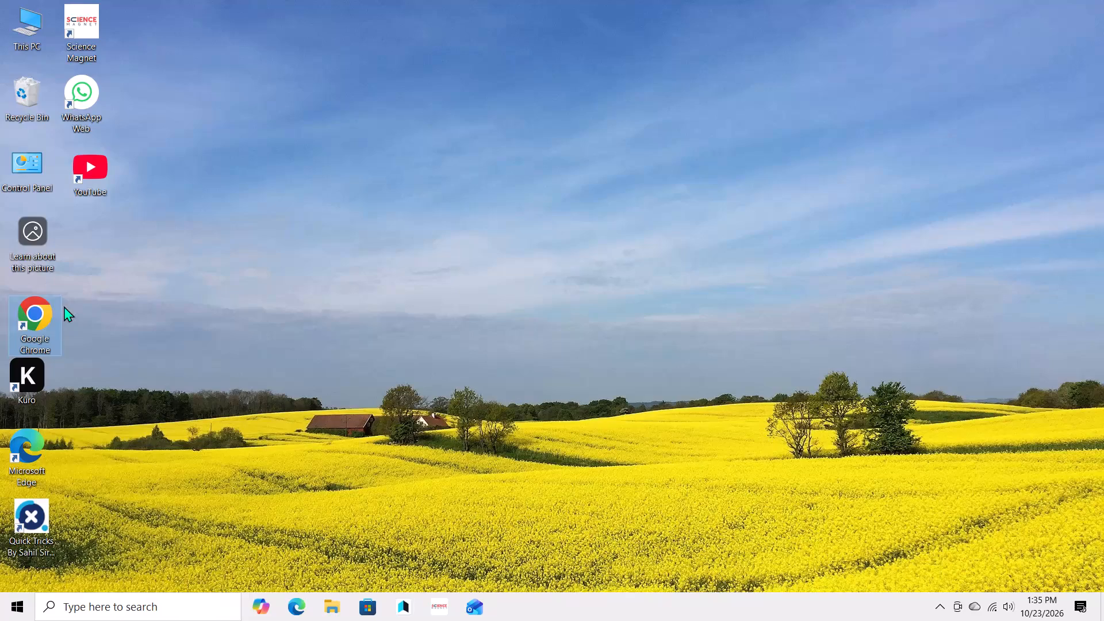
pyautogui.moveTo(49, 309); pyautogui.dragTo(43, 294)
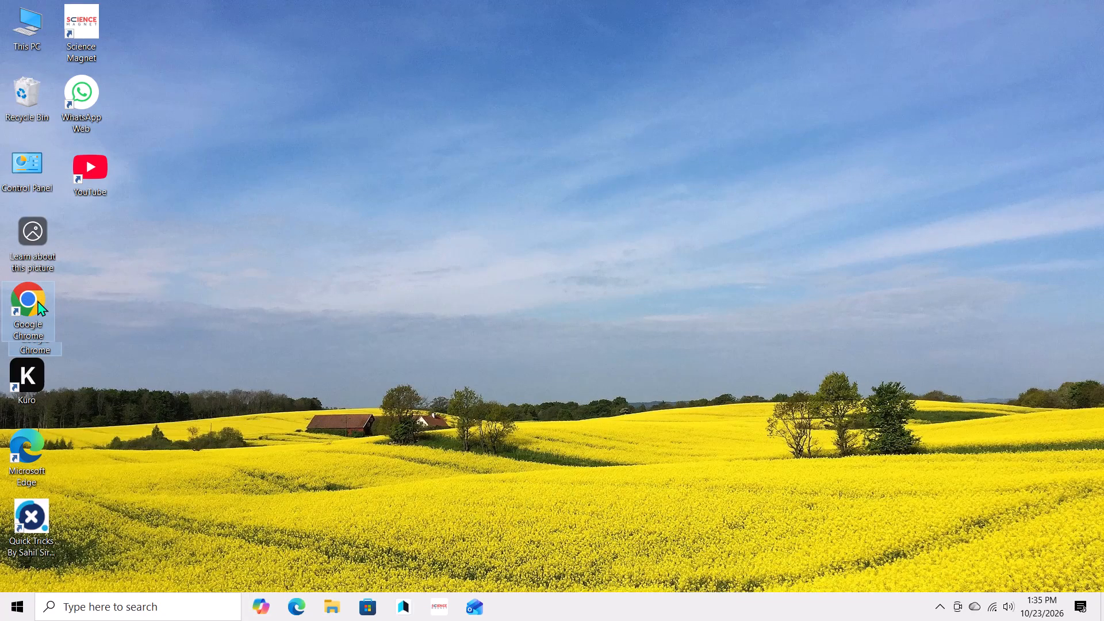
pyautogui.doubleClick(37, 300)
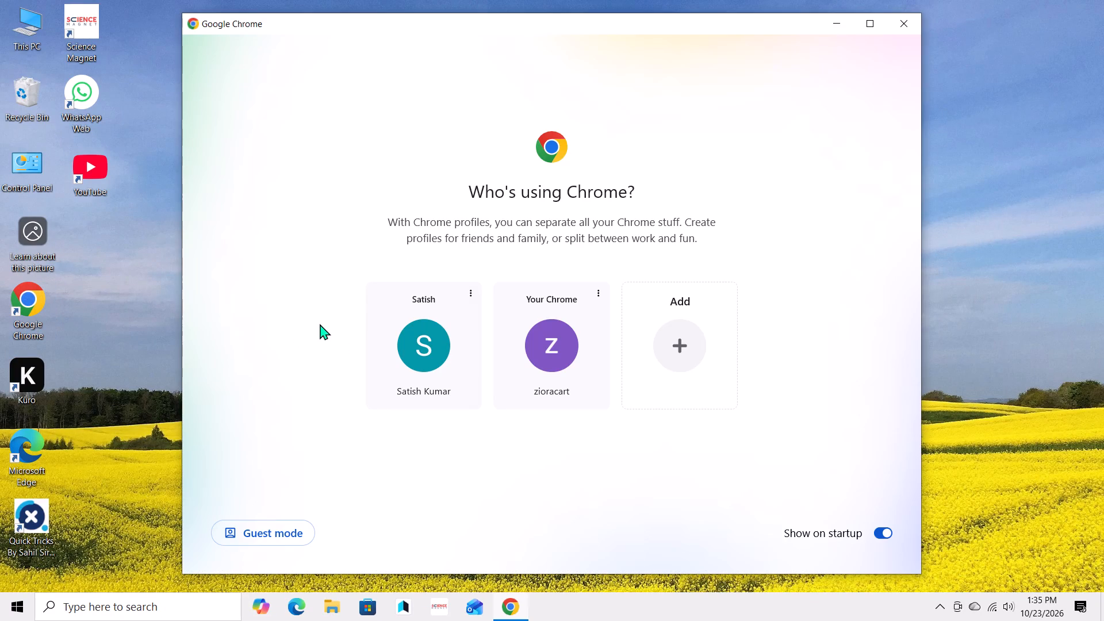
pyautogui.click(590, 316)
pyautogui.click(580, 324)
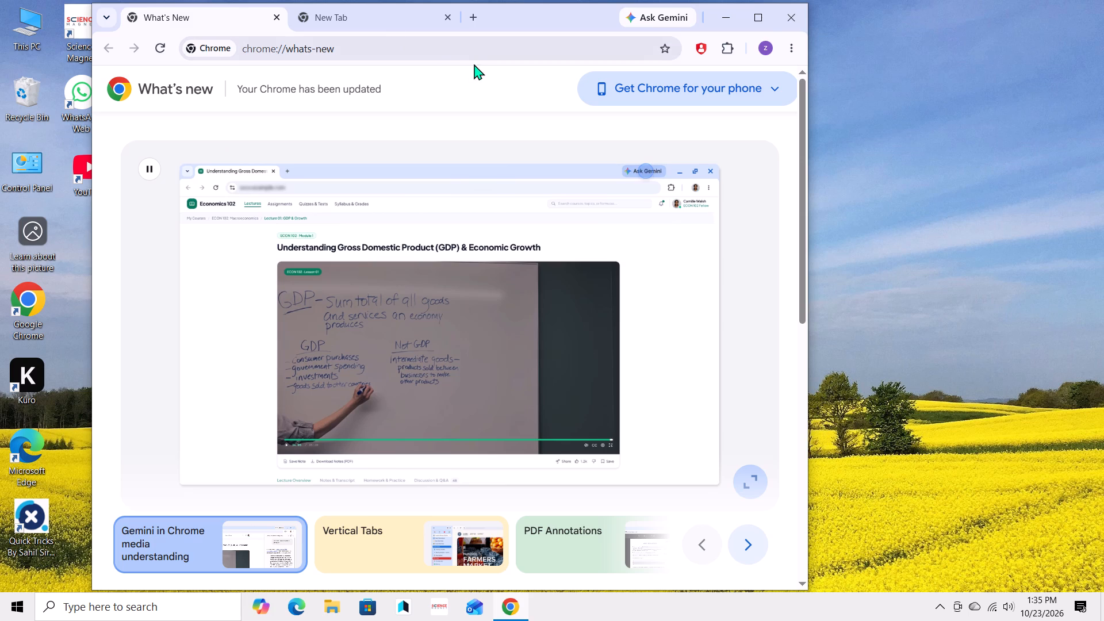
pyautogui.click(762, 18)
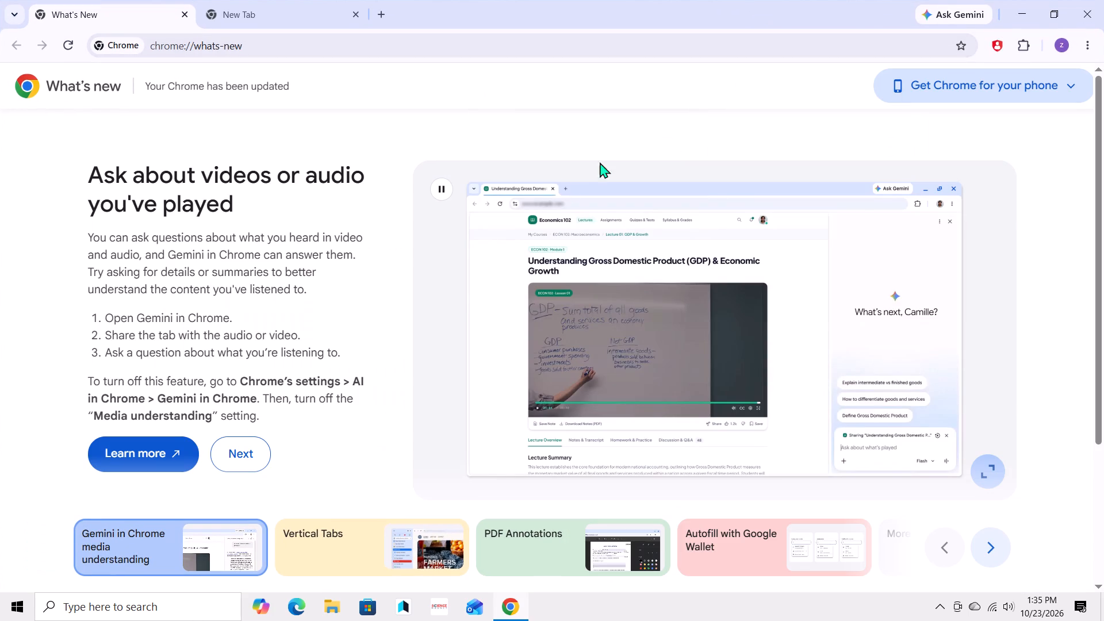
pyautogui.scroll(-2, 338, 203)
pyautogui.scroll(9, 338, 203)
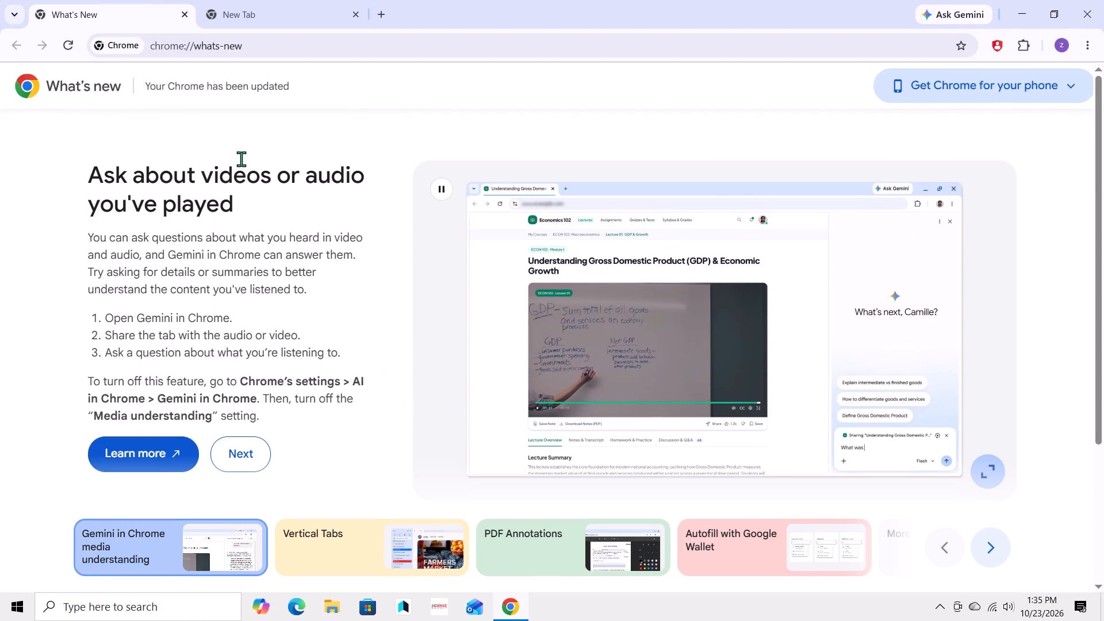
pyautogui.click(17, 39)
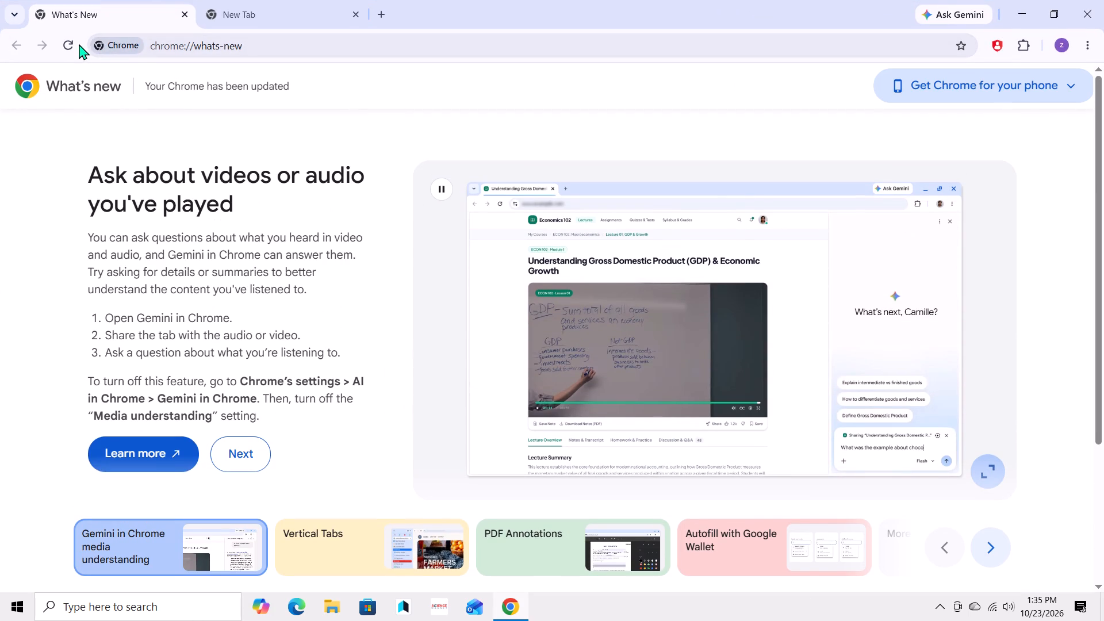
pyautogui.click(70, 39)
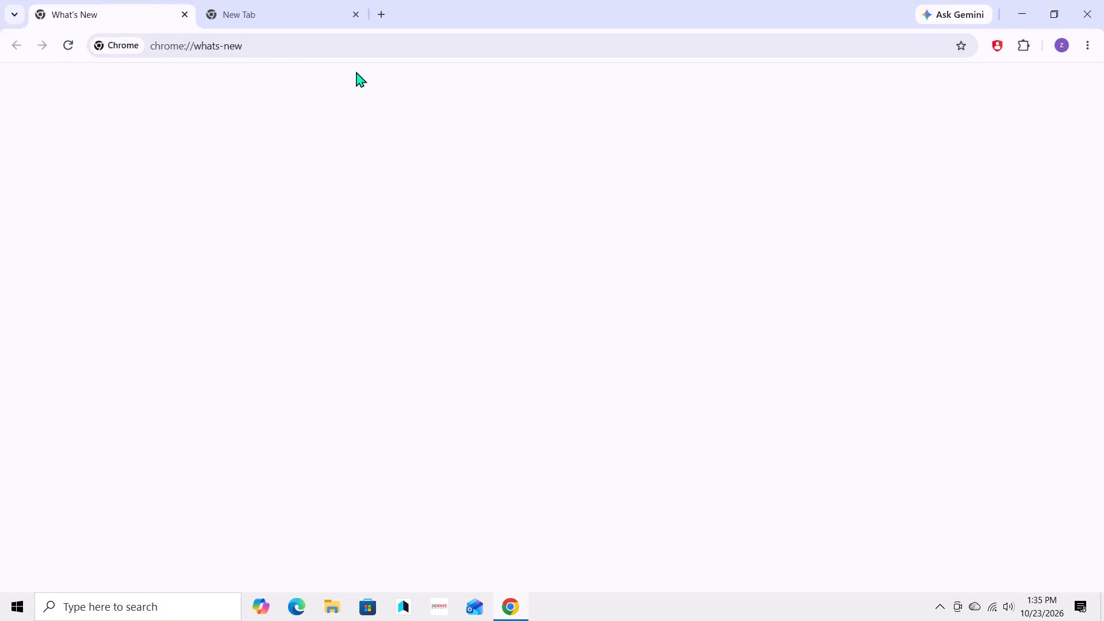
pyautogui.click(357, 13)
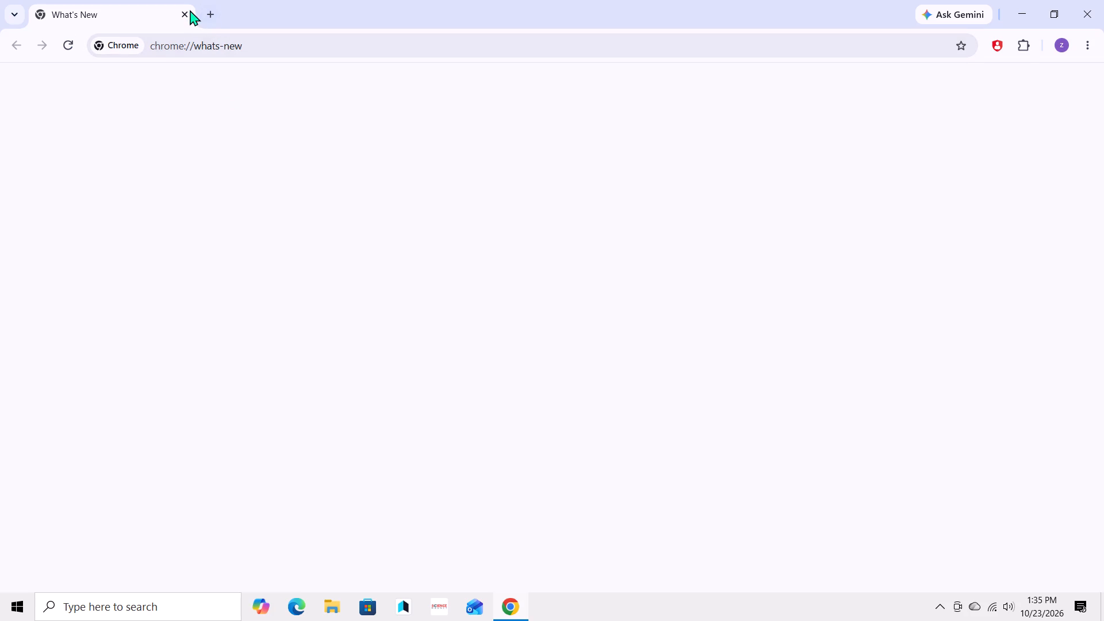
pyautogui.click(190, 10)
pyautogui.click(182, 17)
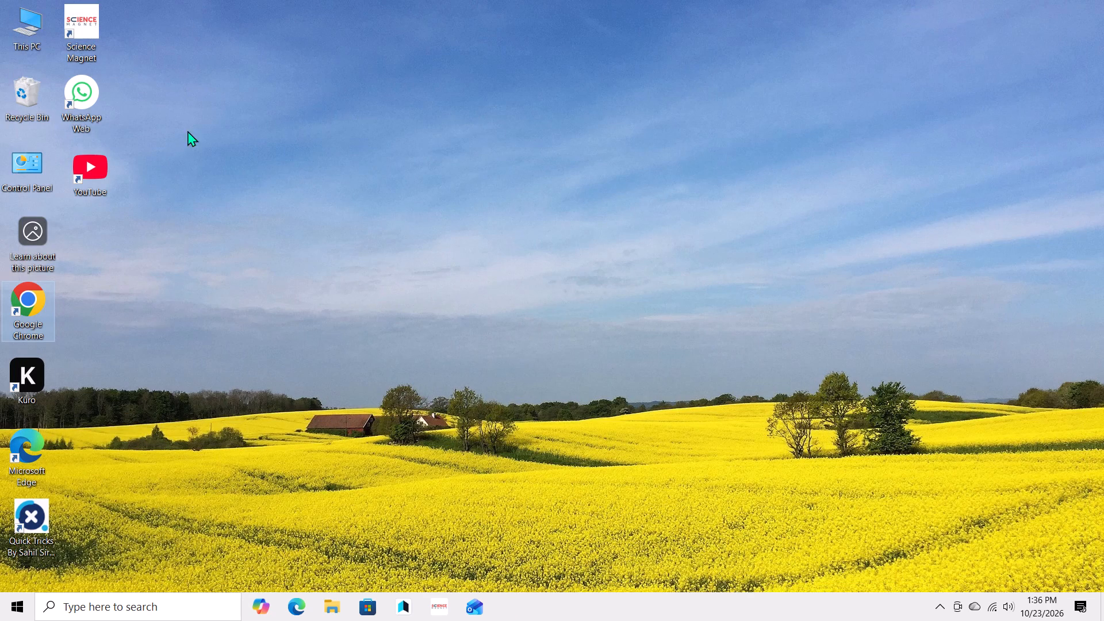
# Open Google Chrome with the zioracart profile.
pyautogui.doubleClick(40, 322)
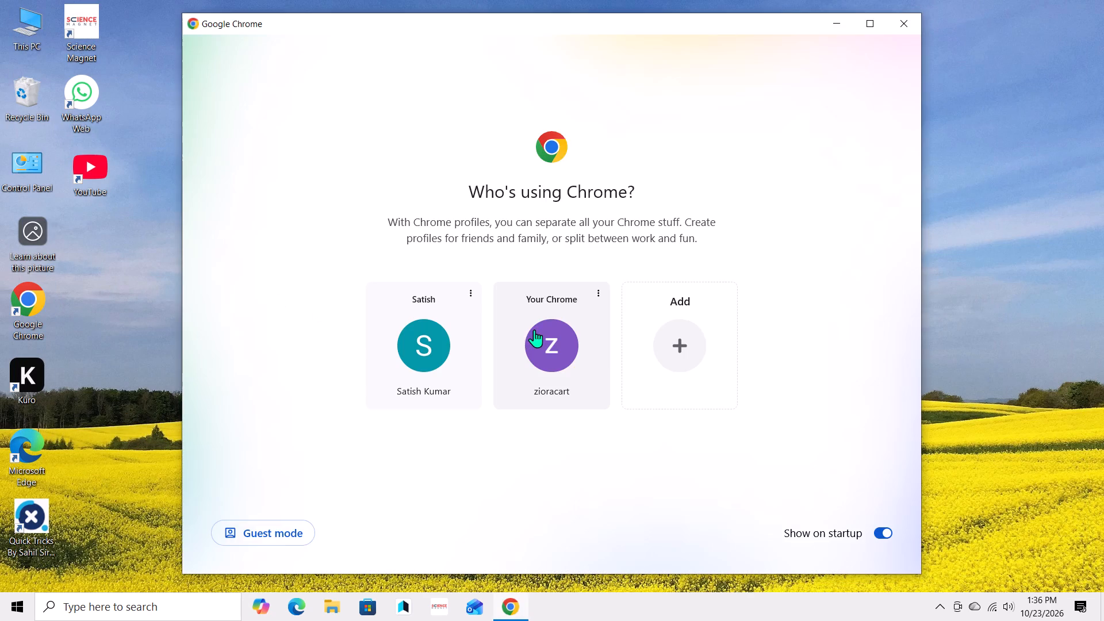
pyautogui.click(536, 329)
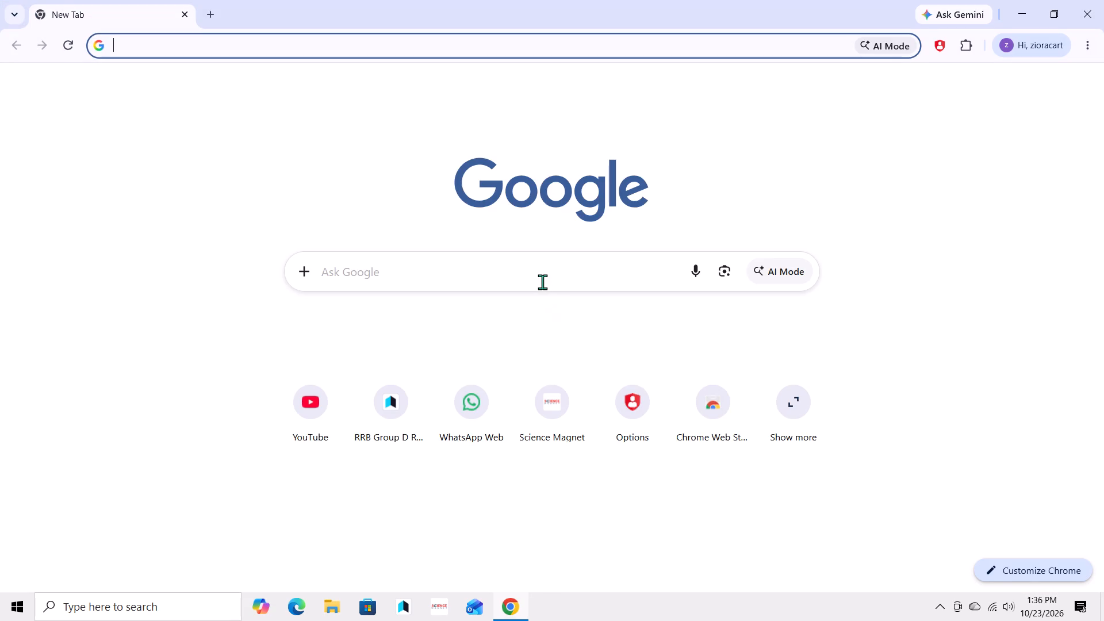
# Search Google for tradingview and open the TradingView India site.
pyautogui.click(542, 282)
pyautogui.click(524, 301)
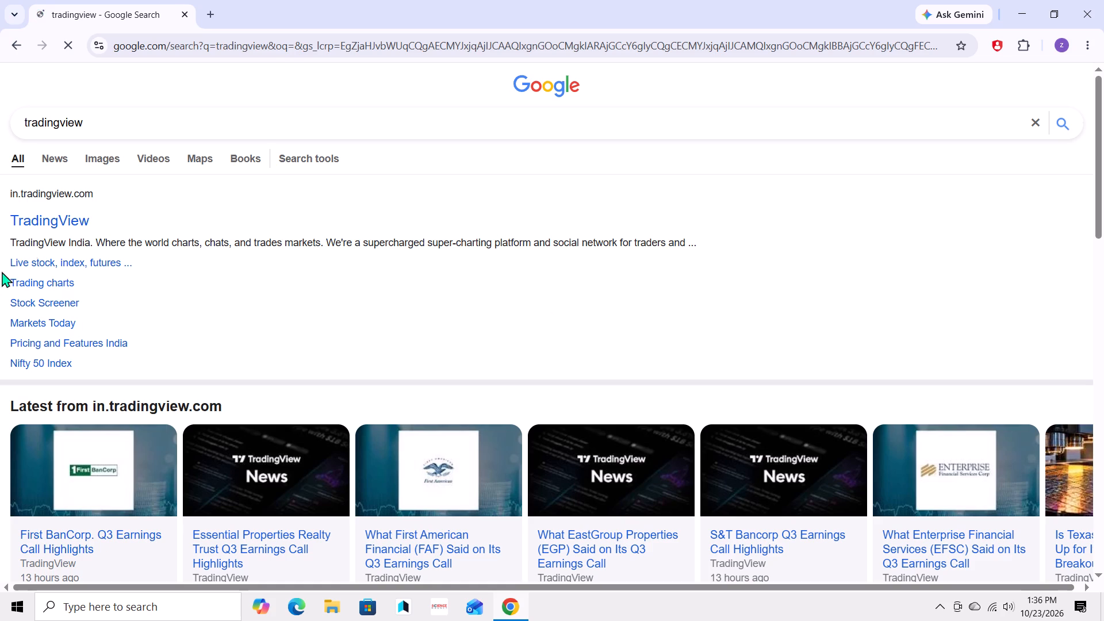
pyautogui.click(43, 218)
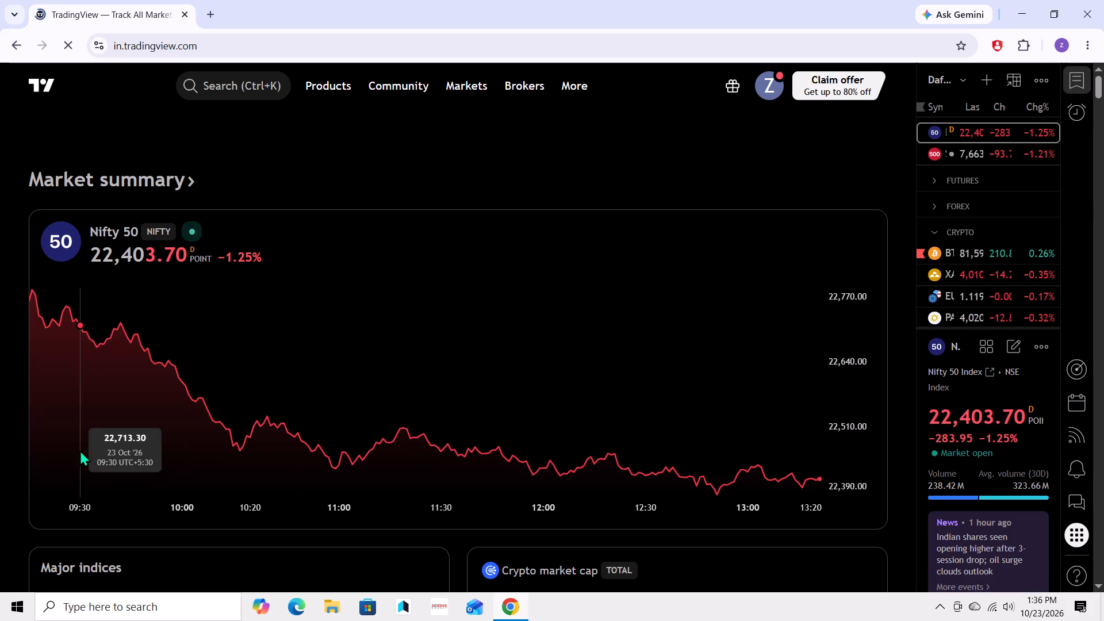
# Select the Bitcoin / TetherUS perpetual contract in the crypto watchlist and open its full chart.
pyautogui.click(961, 260)
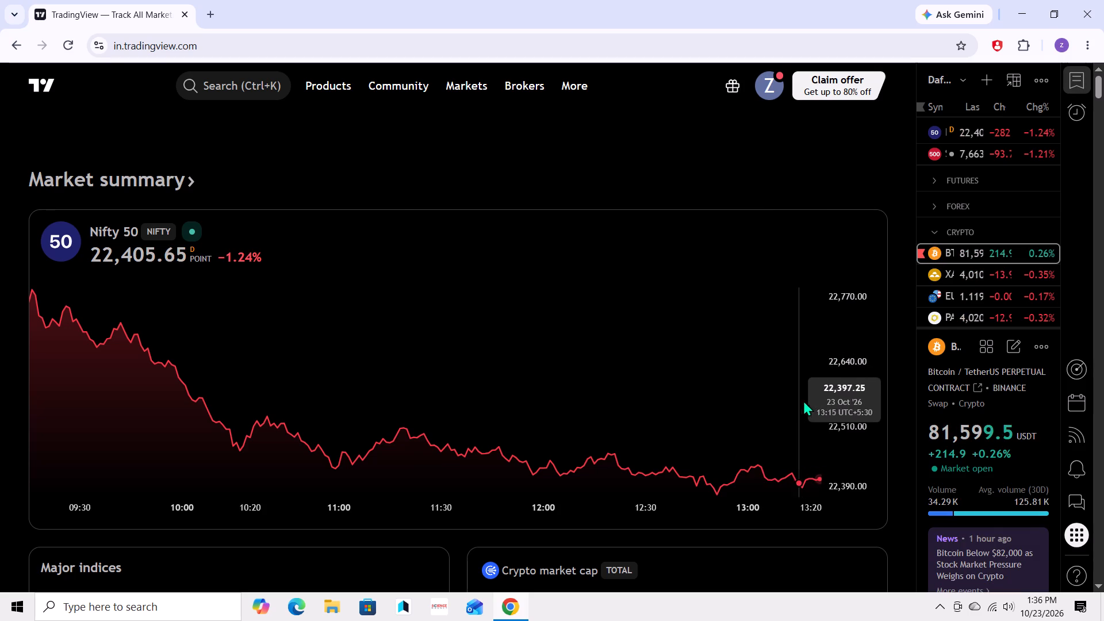
pyautogui.click(822, 427)
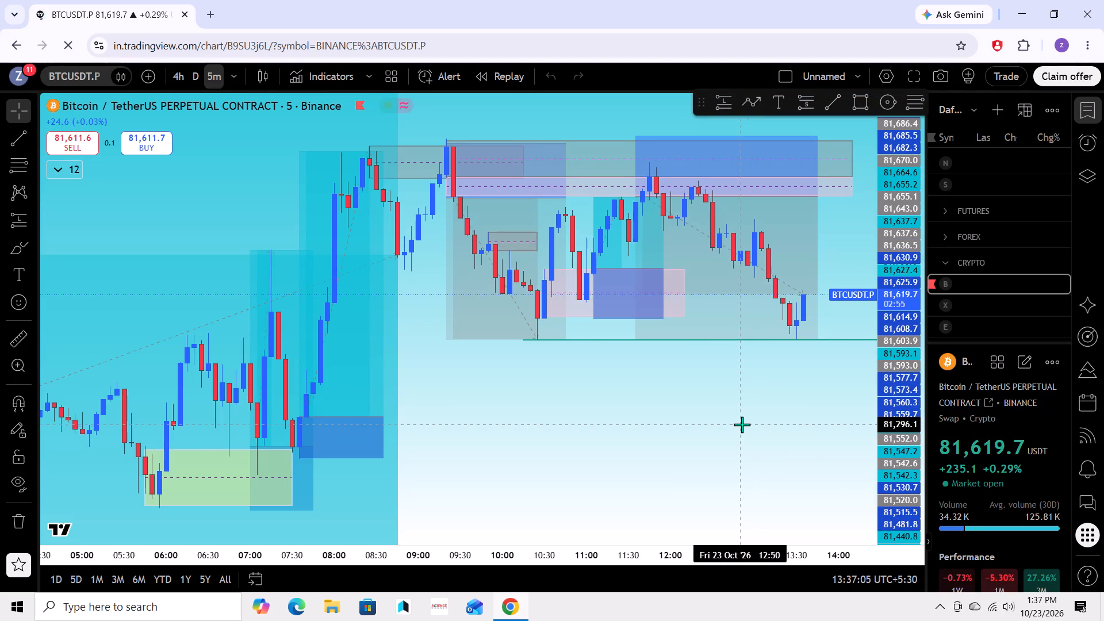
# Examine the recent 5-minute BTCUSDT.P candles and the marked zones around the latest price.
pyautogui.scroll(-2, 742, 424)
pyautogui.moveTo(758, 420); pyautogui.dragTo(735, 432)
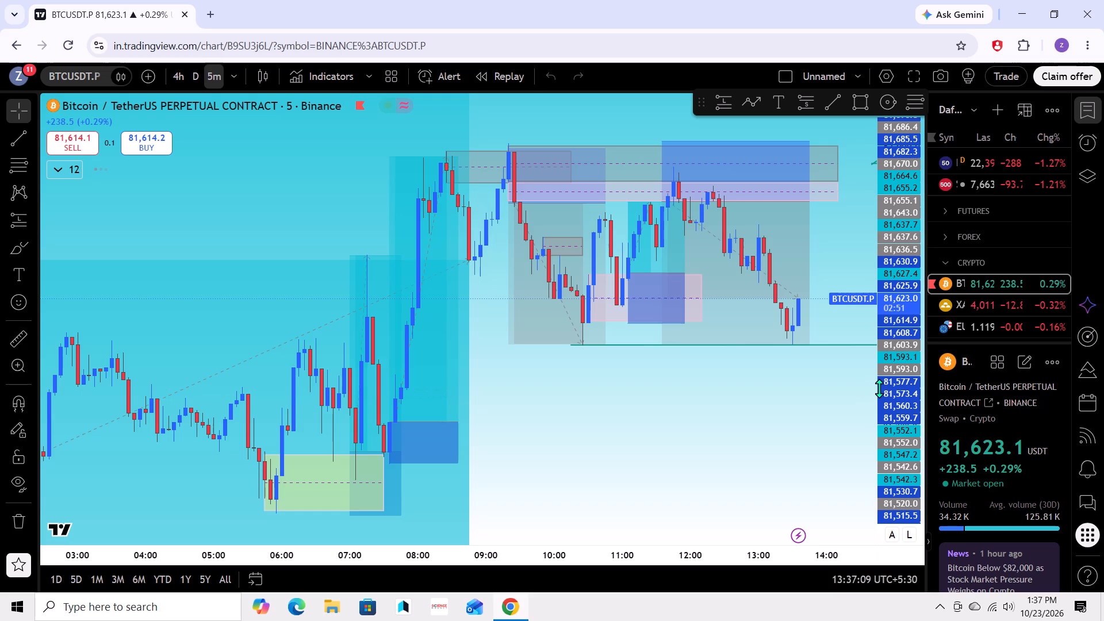
pyautogui.scroll(7, 884, 388)
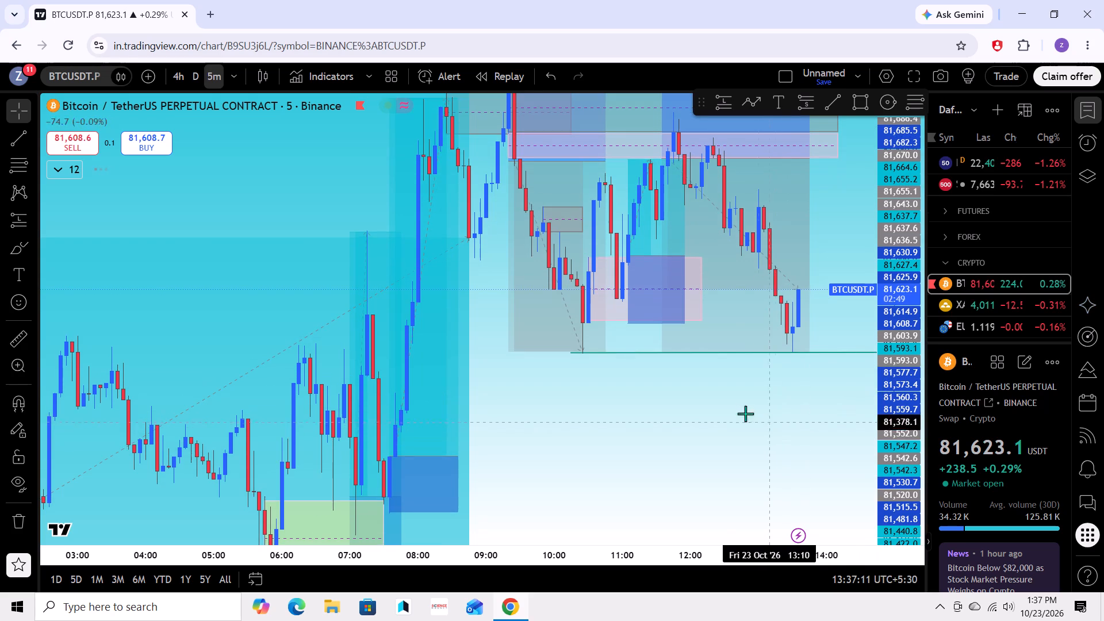
pyautogui.moveTo(733, 410); pyautogui.dragTo(700, 428)
pyautogui.scroll(3, 720, 423)
pyautogui.moveTo(737, 418); pyautogui.dragTo(724, 442)
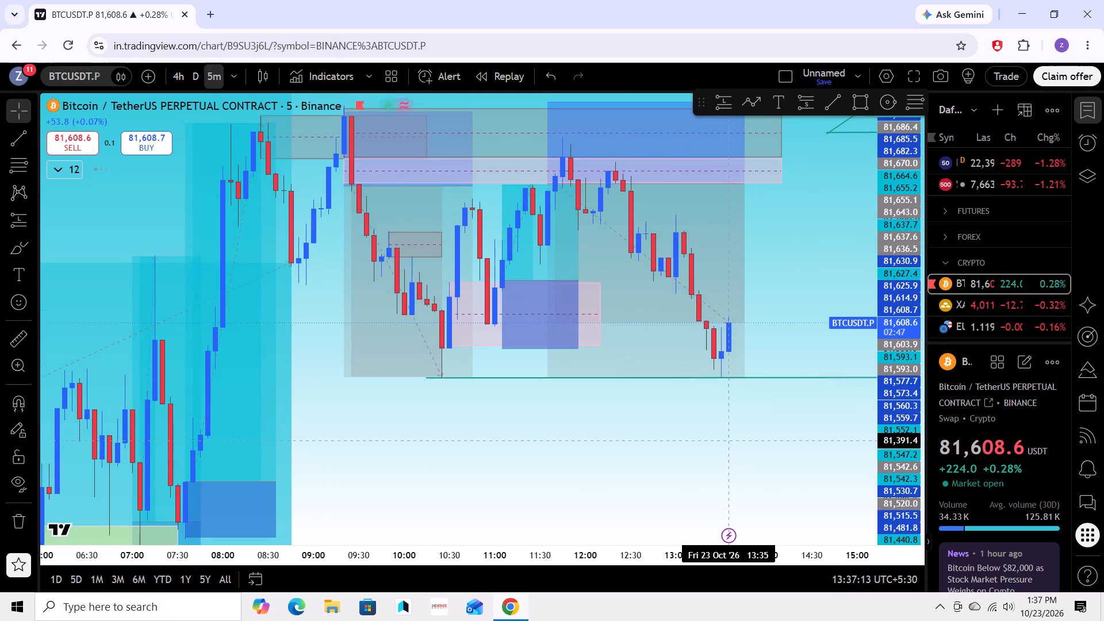
pyautogui.moveTo(724, 442); pyautogui.dragTo(724, 443)
pyautogui.moveTo(725, 439); pyautogui.dragTo(718, 469)
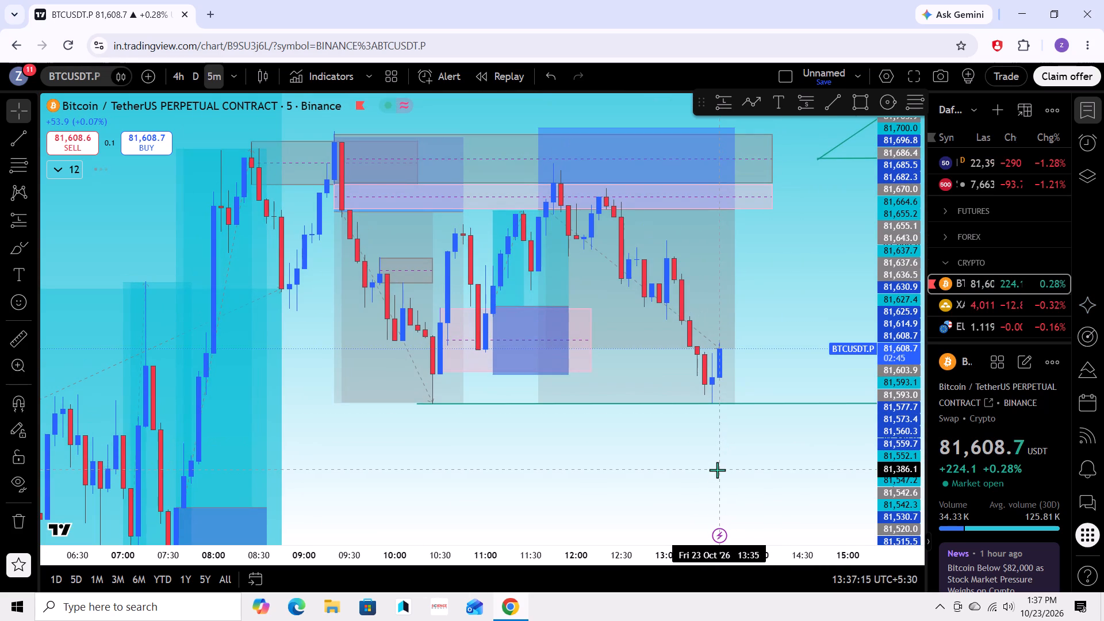
pyautogui.scroll(3, 716, 471)
pyautogui.moveTo(716, 471); pyautogui.dragTo(703, 476)
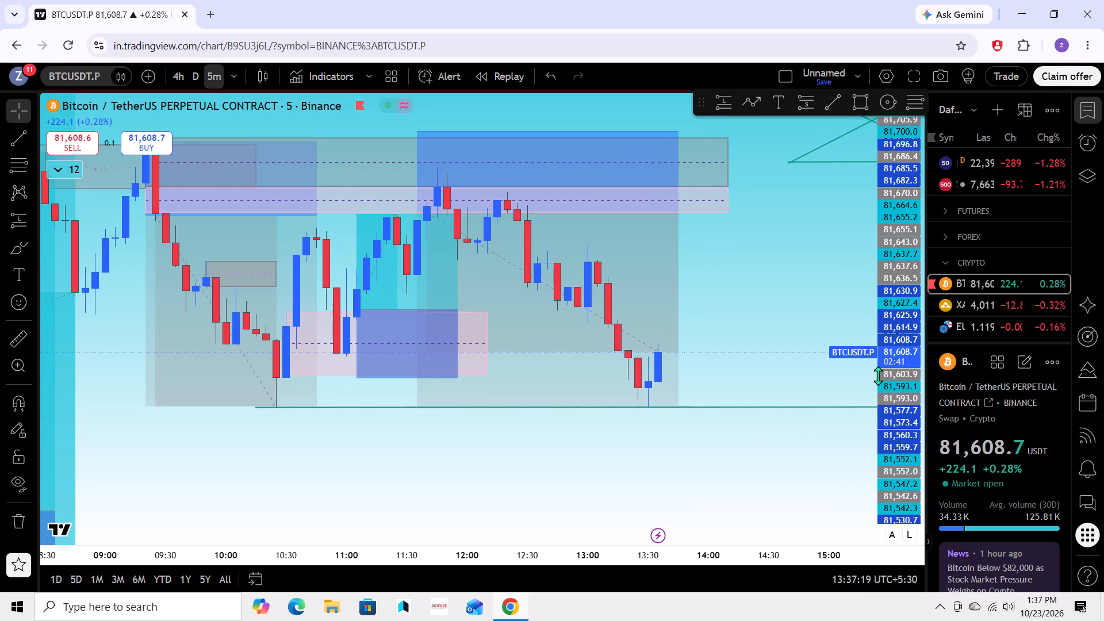
pyautogui.scroll(3, 878, 375)
pyautogui.moveTo(802, 356); pyautogui.dragTo(776, 377)
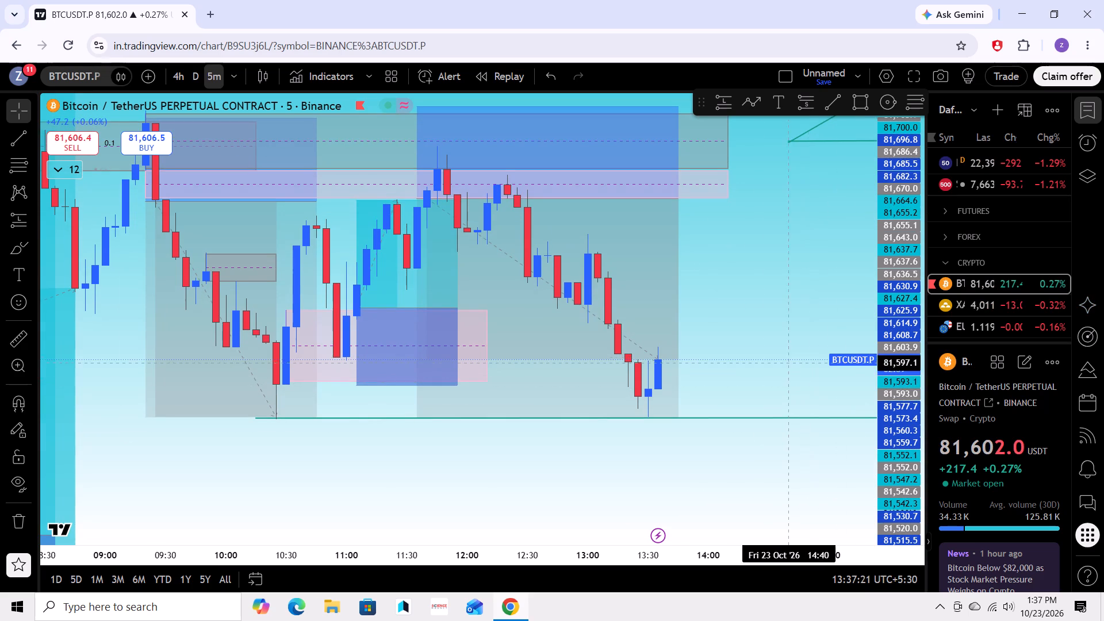
pyautogui.moveTo(776, 377); pyautogui.dragTo(761, 386)
pyautogui.moveTo(781, 310); pyautogui.dragTo(800, 316)
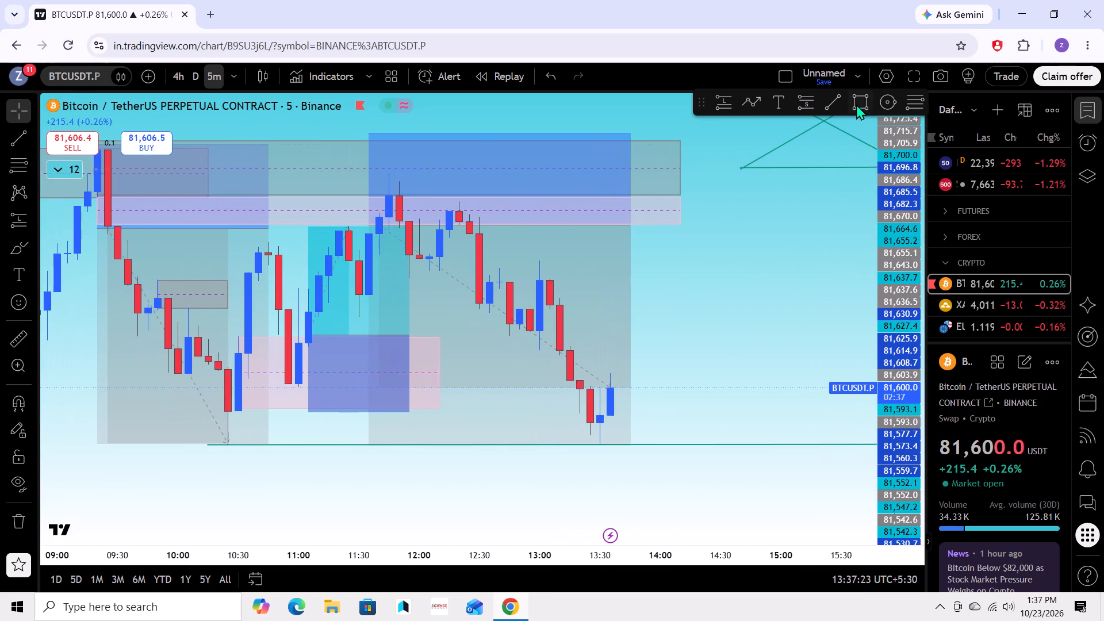
# Draw a rectangle zone starting at the upper part of the red candle near 13:05 and extend it to about 14:20.
pyautogui.click(856, 104)
pyautogui.moveTo(550, 301); pyautogui.dragTo(556, 291)
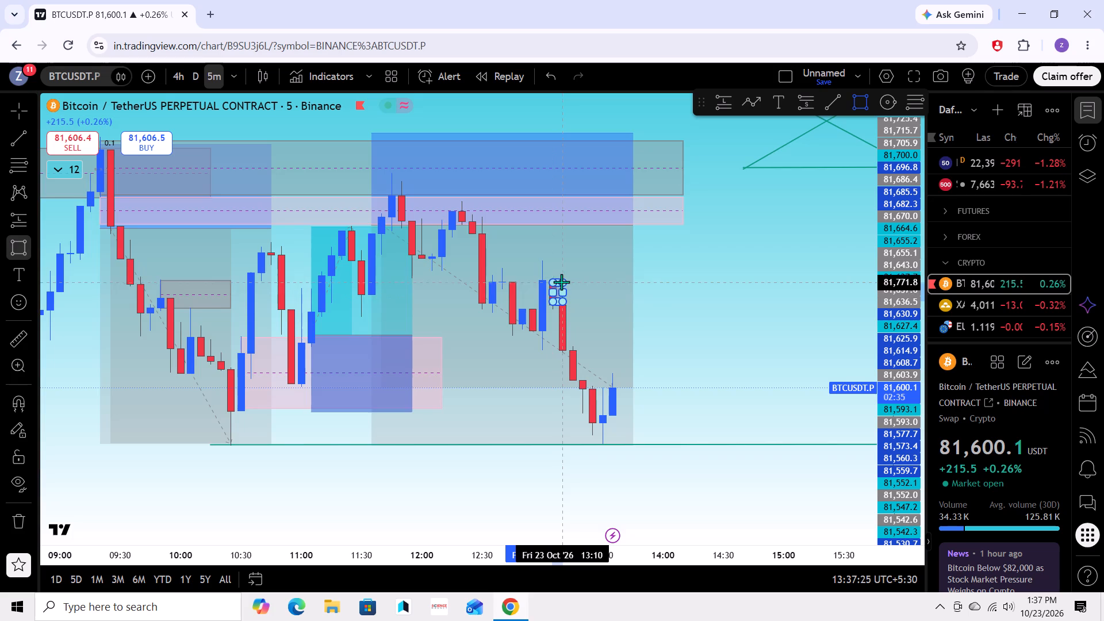
pyautogui.moveTo(563, 278); pyautogui.dragTo(711, 285)
pyautogui.moveTo(798, 328); pyautogui.dragTo(754, 334)
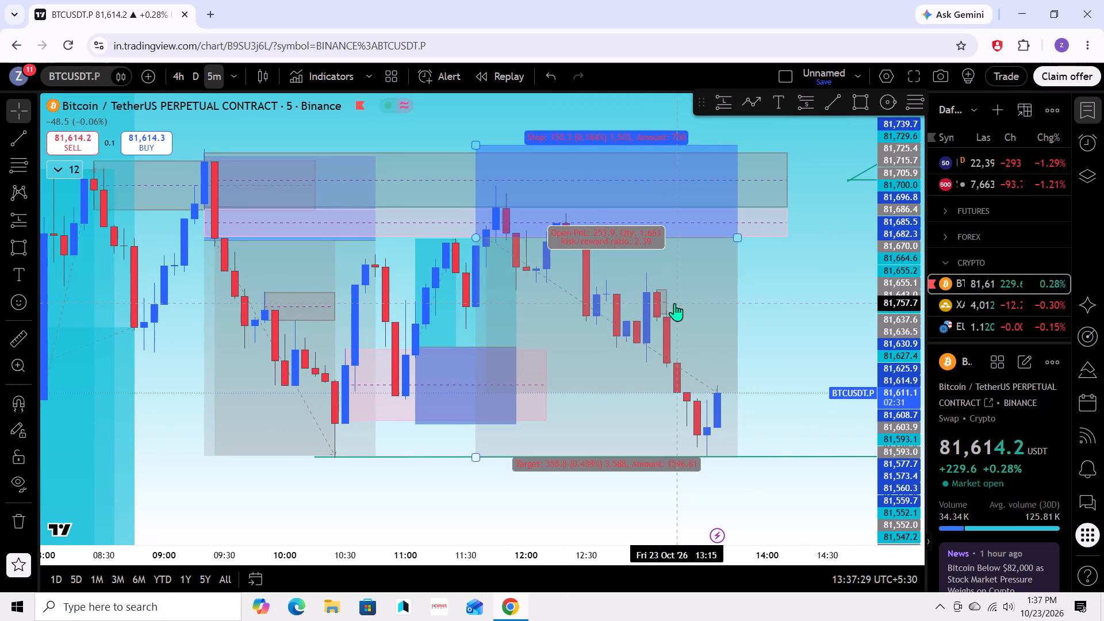
pyautogui.moveTo(671, 300); pyautogui.dragTo(804, 300)
pyautogui.click(822, 283)
# Delete the pink rectangle zone that overlaps the blue area around the 10:30 to 12:00 price lows.
pyautogui.moveTo(791, 340); pyautogui.dragTo(767, 344)
pyautogui.scroll(3, 736, 408)
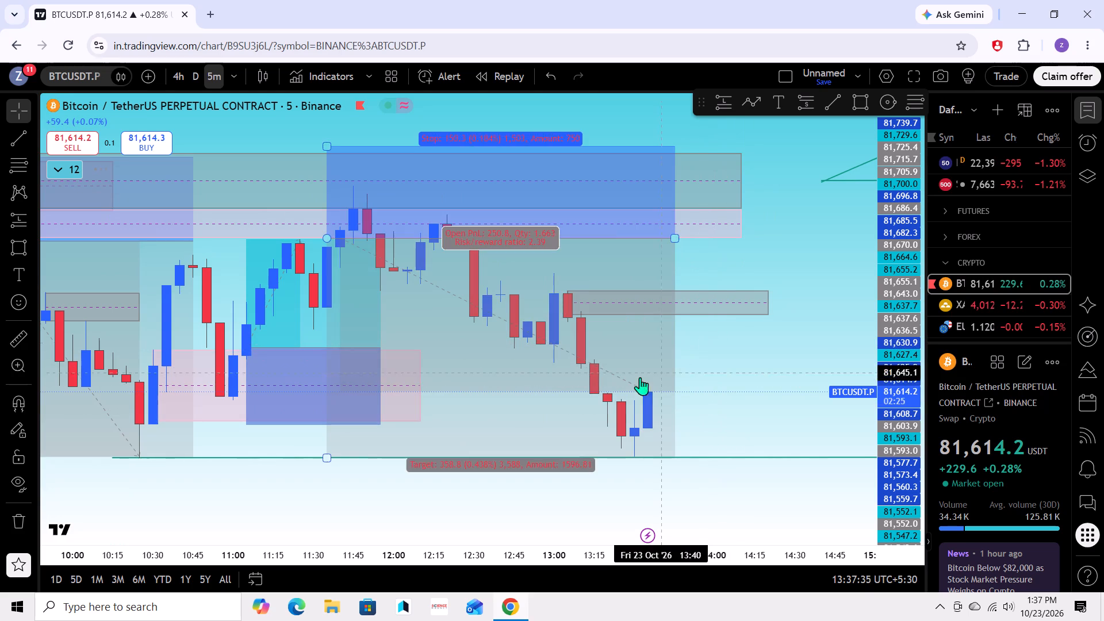
pyautogui.moveTo(414, 387); pyautogui.dragTo(381, 388)
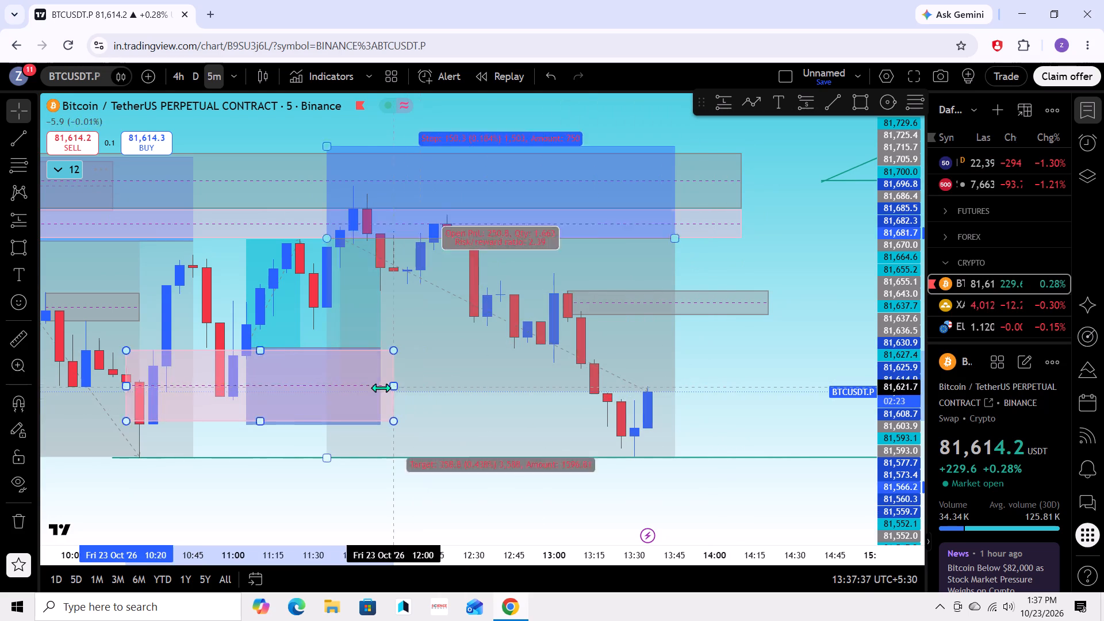
pyautogui.moveTo(381, 388); pyautogui.dragTo(407, 409)
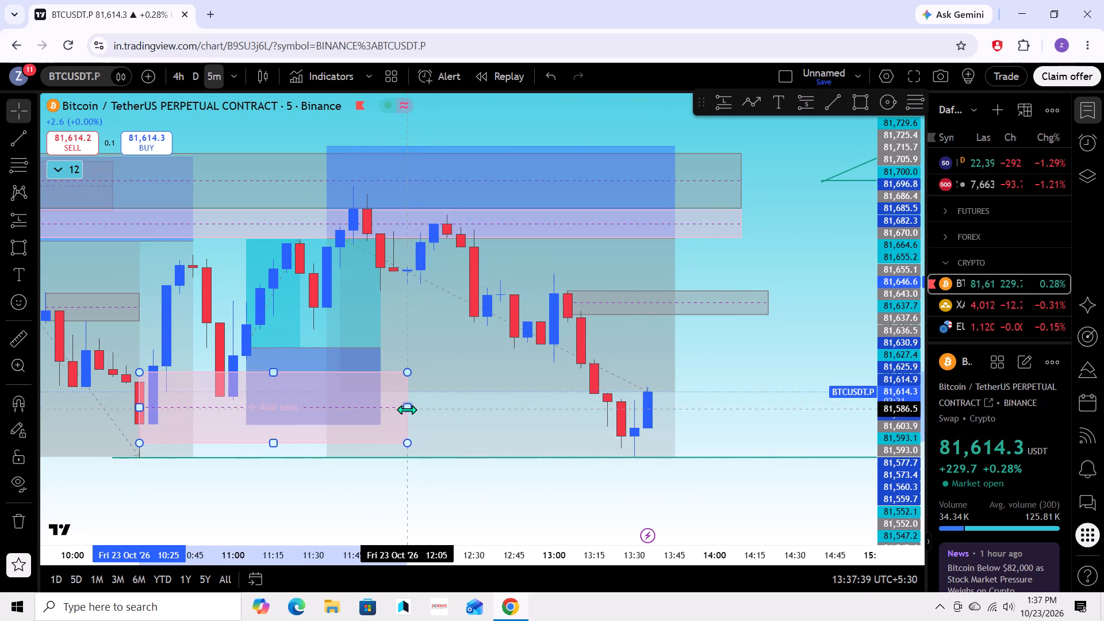
pyautogui.moveTo(407, 409); pyautogui.dragTo(400, 420)
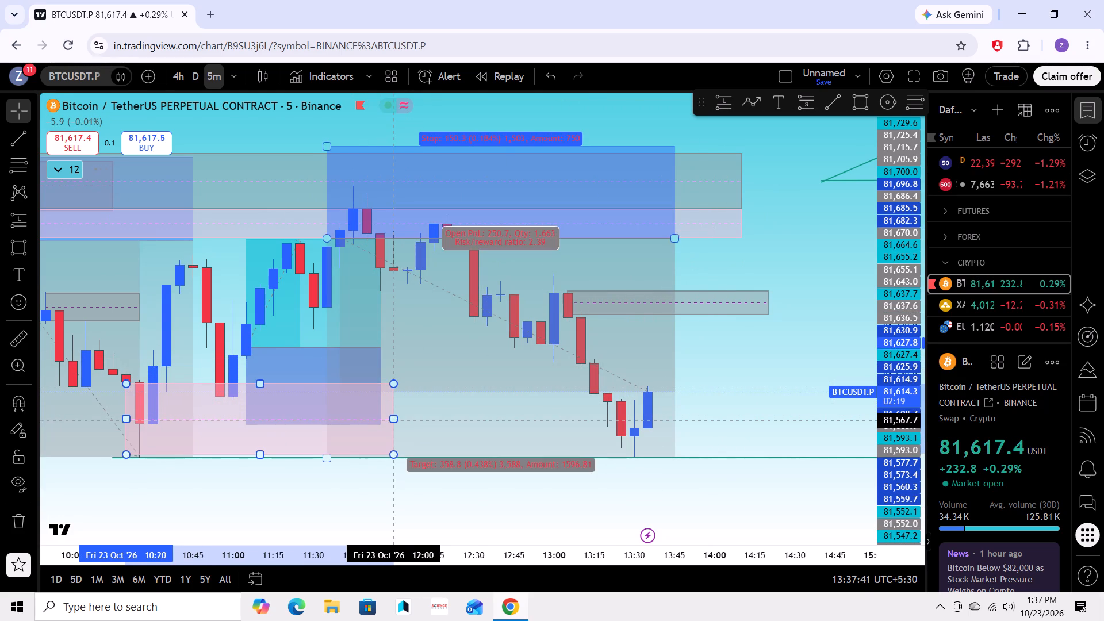
pyautogui.moveTo(400, 420); pyautogui.dragTo(415, 429)
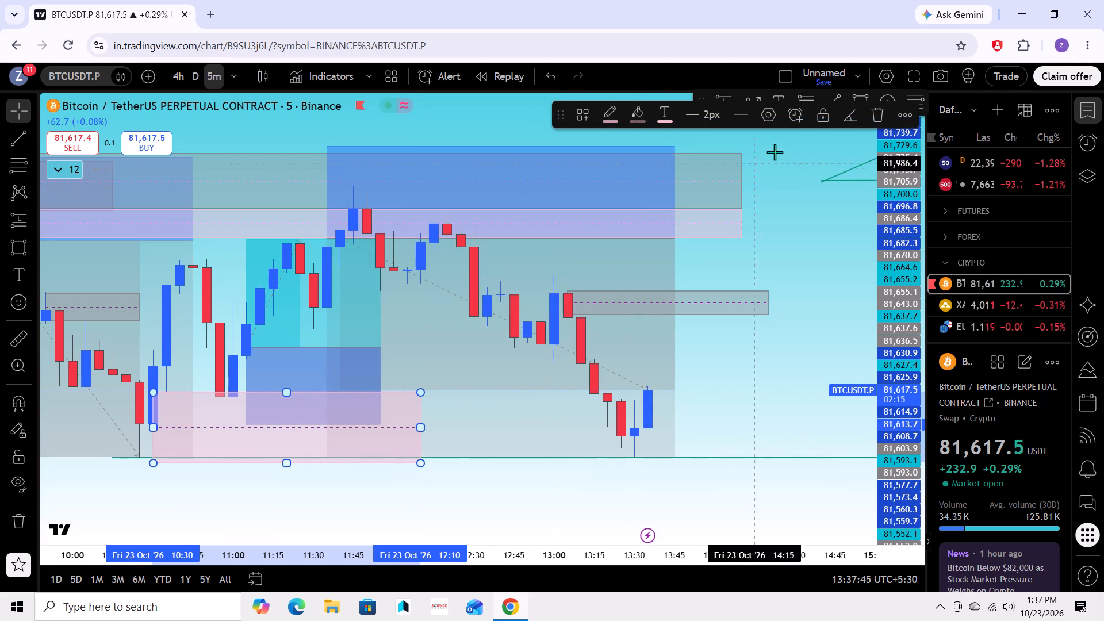
pyautogui.click(865, 116)
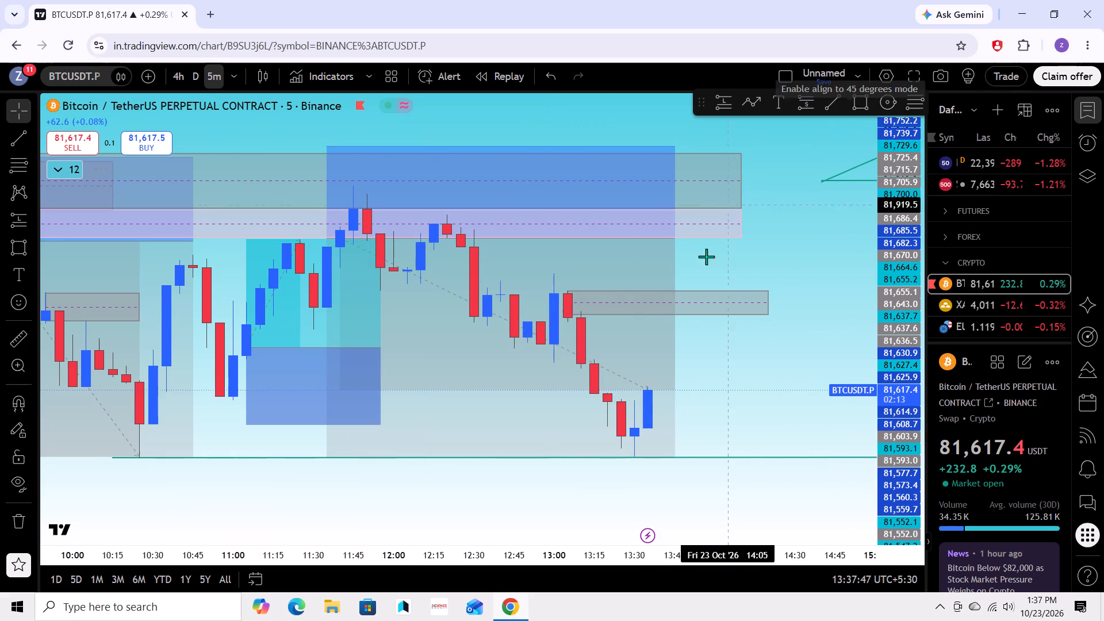
# Examine the morning and midday BTCUSDT.P price action against the remaining zones, dismissing the advertisement over the chart.
pyautogui.scroll(-4, 676, 335)
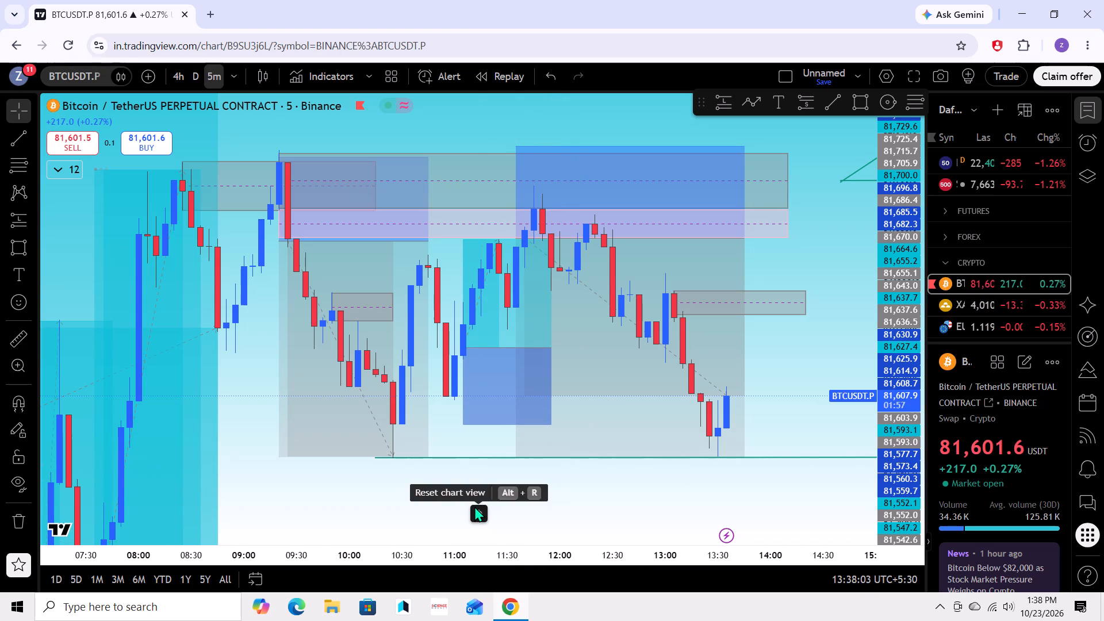
pyautogui.moveTo(593, 488); pyautogui.dragTo(588, 490)
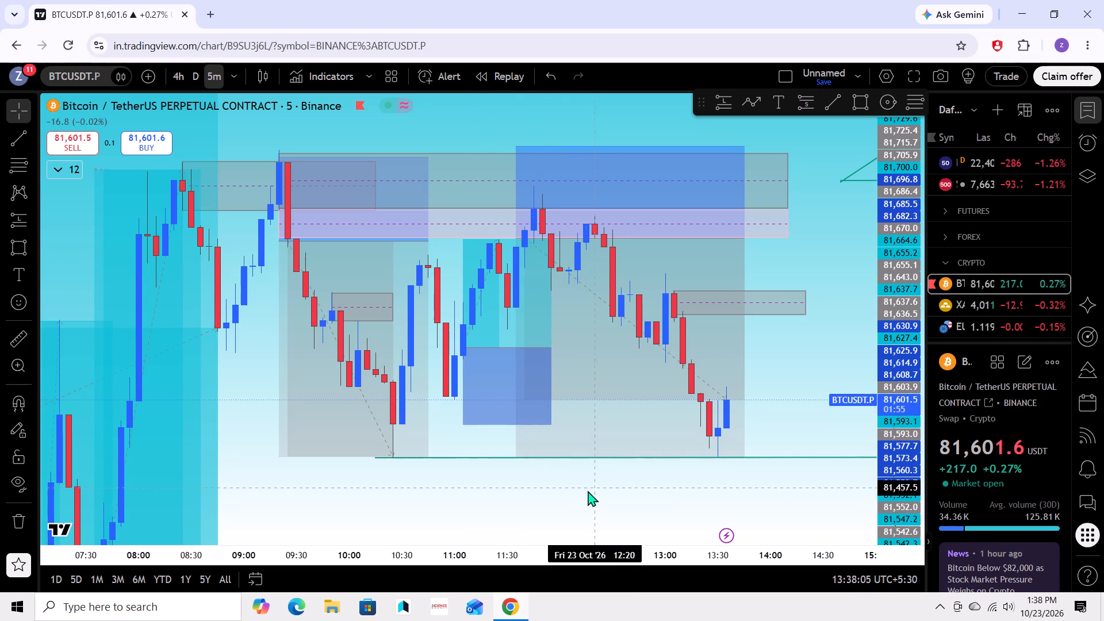
pyautogui.moveTo(588, 490); pyautogui.dragTo(550, 488)
pyautogui.moveTo(545, 485); pyautogui.dragTo(526, 478)
pyautogui.scroll(-2, 522, 474)
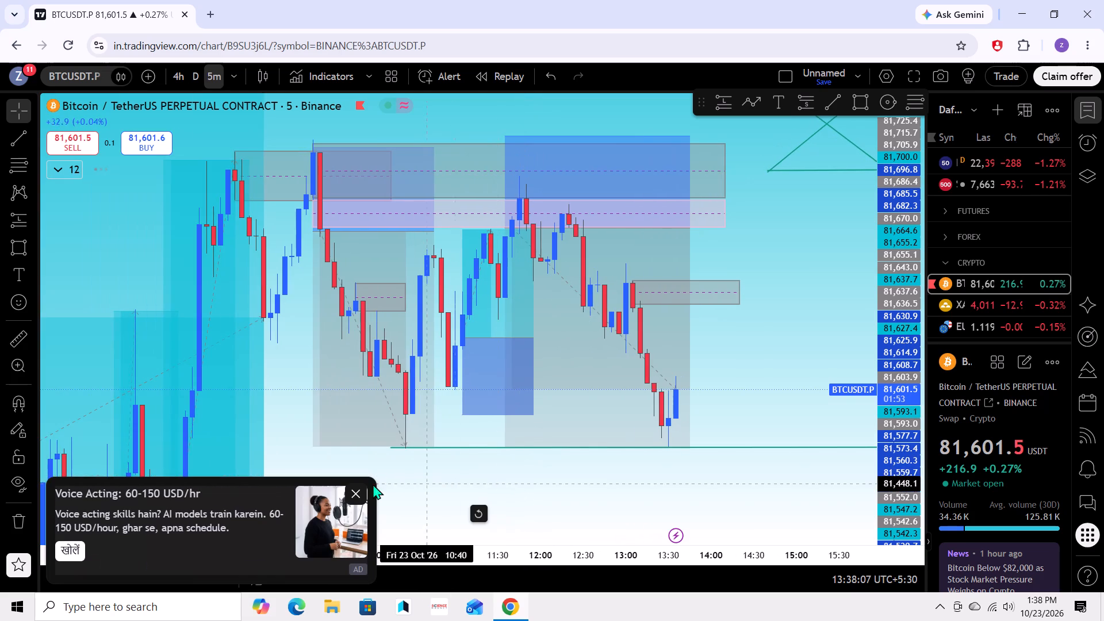
pyautogui.click(351, 485)
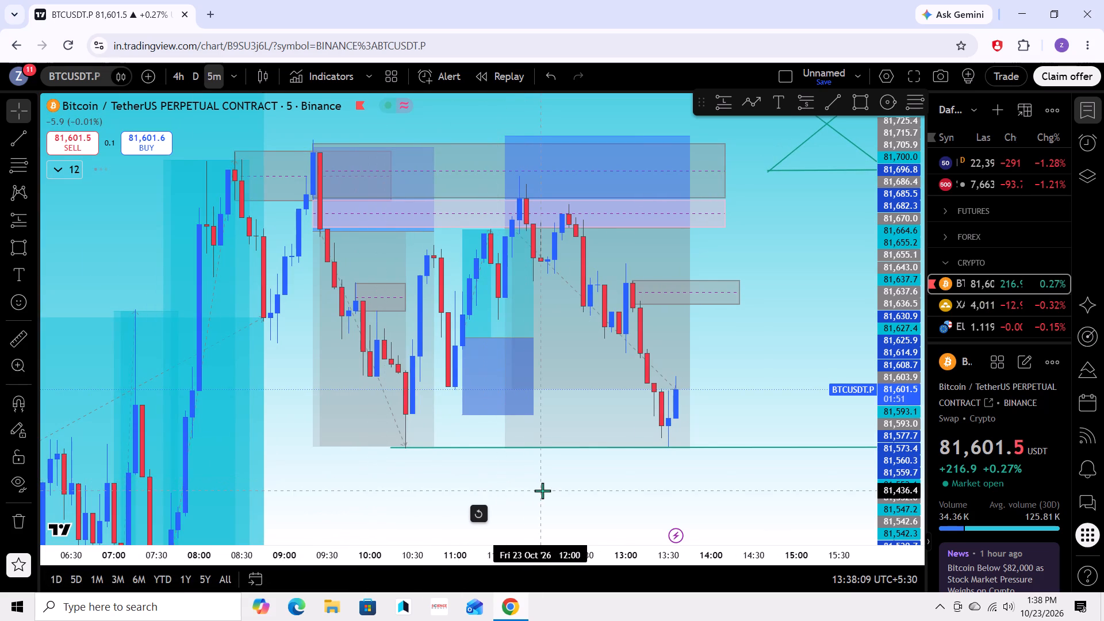
pyautogui.scroll(-1, 542, 490)
pyautogui.moveTo(517, 492); pyautogui.dragTo(492, 491)
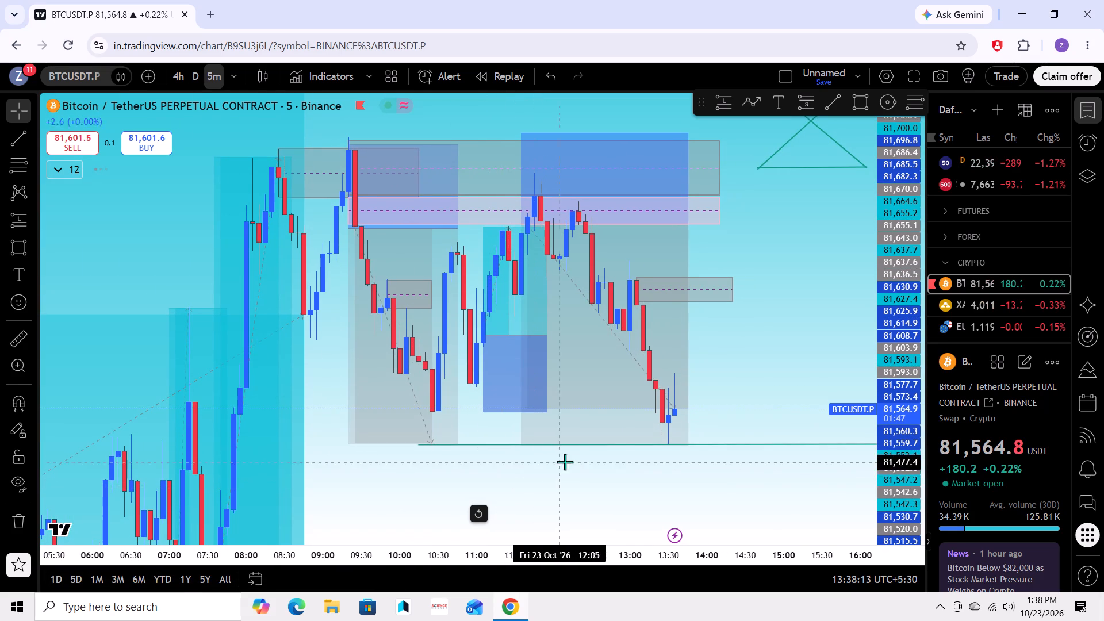
# Delete the grey rectangle zone that spans 13:05 to 14:20 beside the latest price drop.
pyautogui.scroll(2, 562, 477)
pyautogui.scroll(-1, 562, 485)
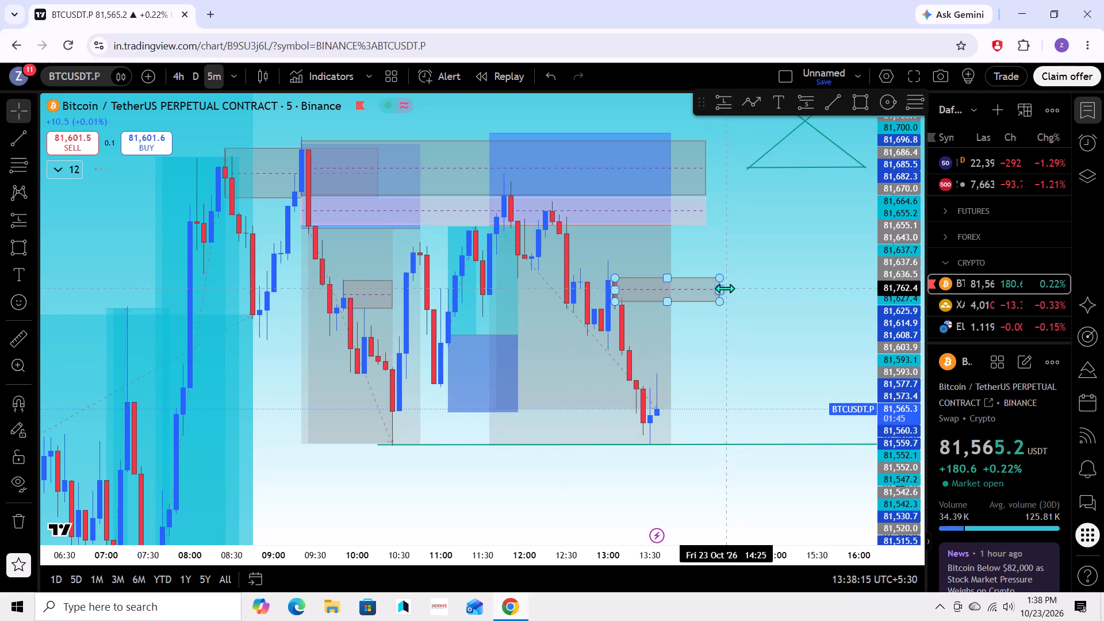
pyautogui.click(720, 291)
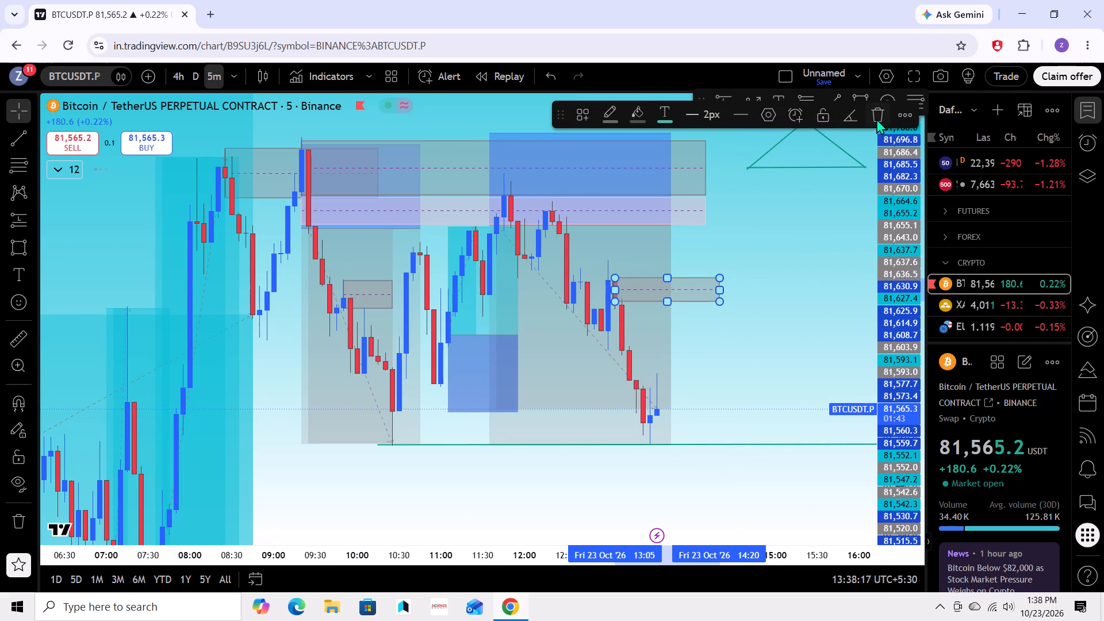
pyautogui.click(876, 118)
# Delete the two crossing diagonal trend lines and the two short horizontal lines drawn above price between about 14:35 and 16:05.
pyautogui.moveTo(796, 228); pyautogui.dragTo(702, 316)
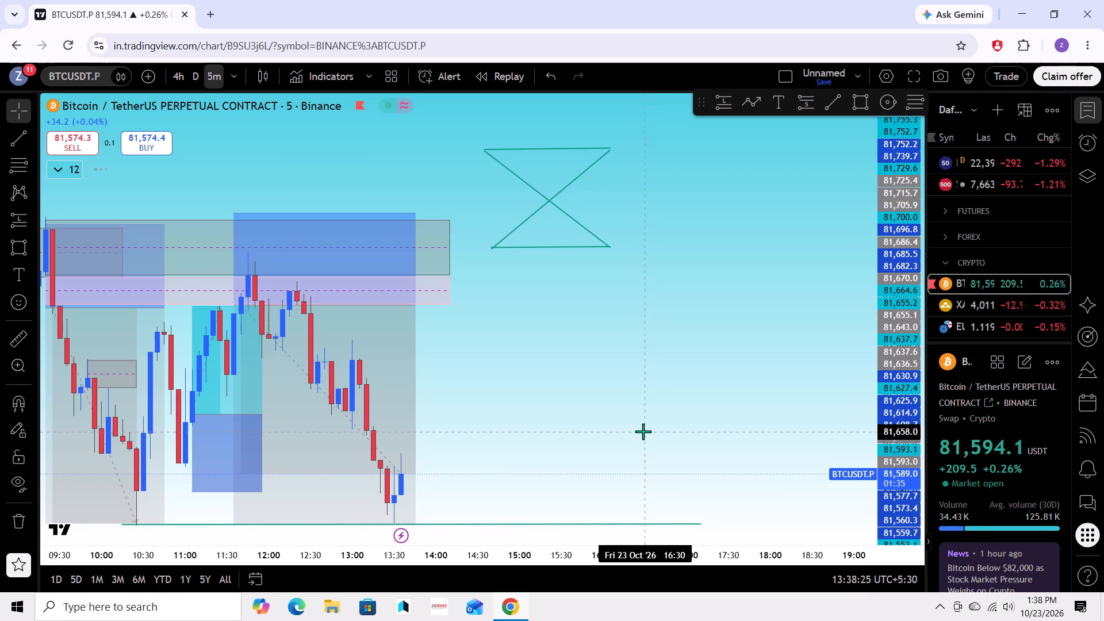
pyautogui.click(548, 202)
pyautogui.click(854, 111)
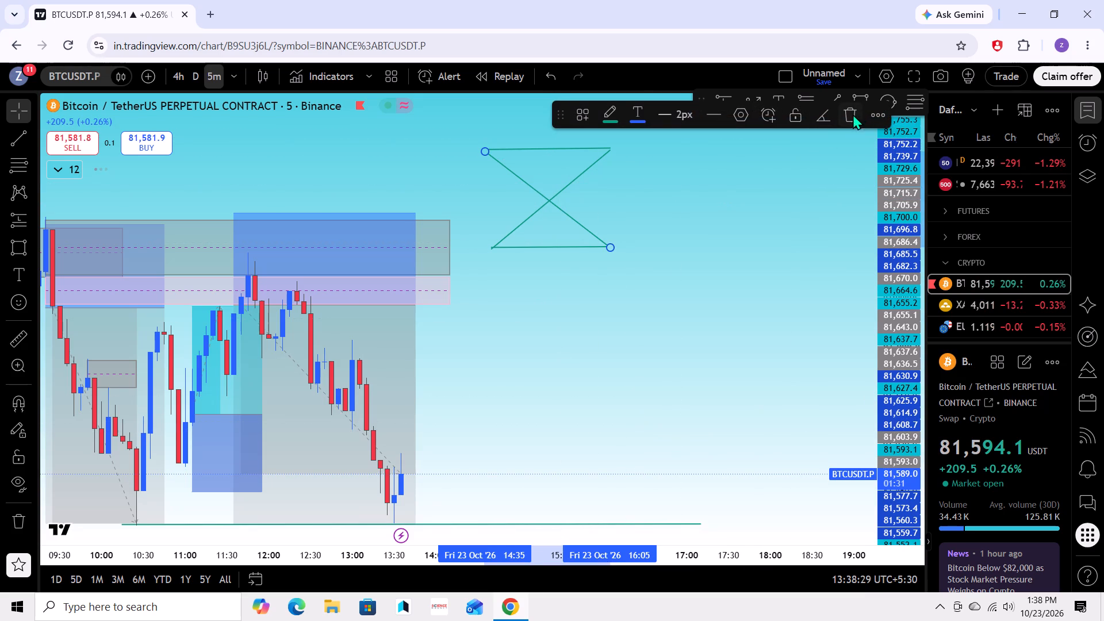
pyautogui.click(549, 202)
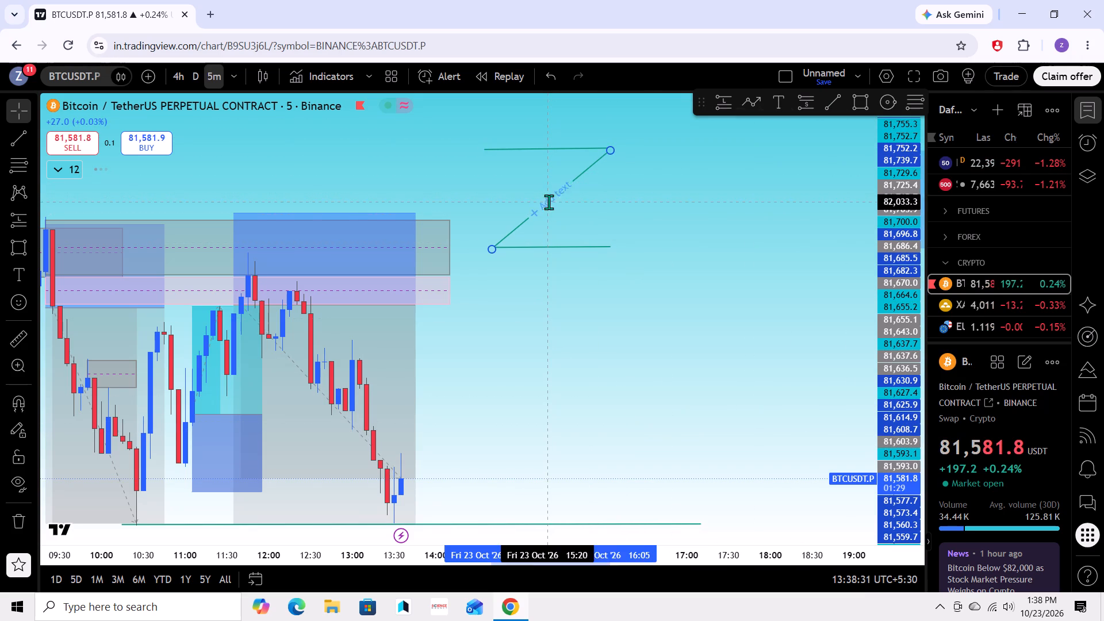
pyautogui.click(849, 112)
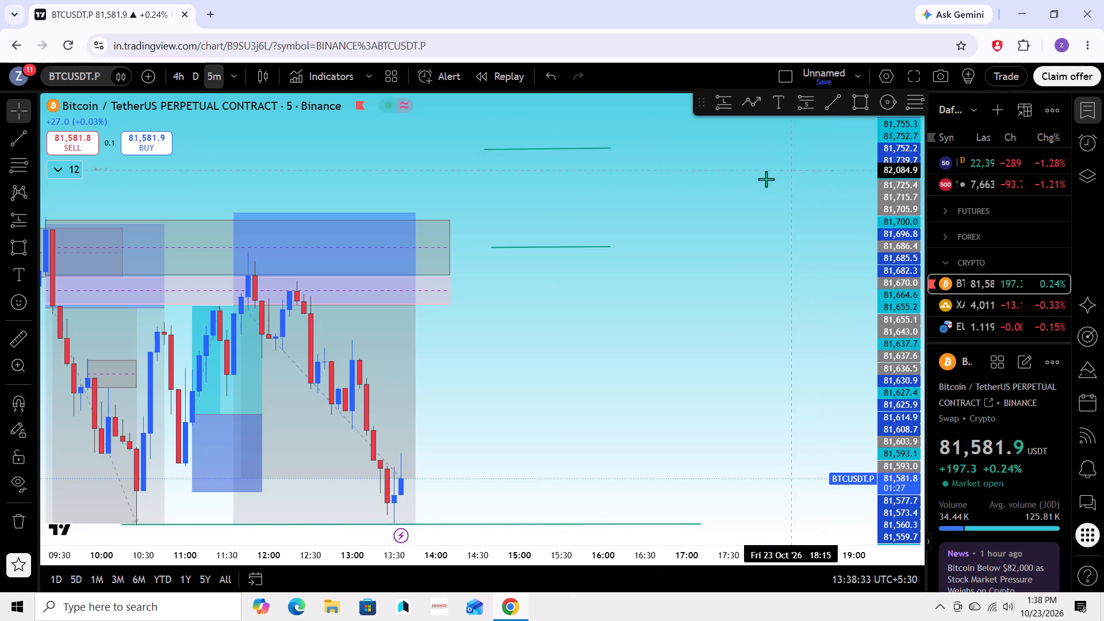
pyautogui.click(532, 151)
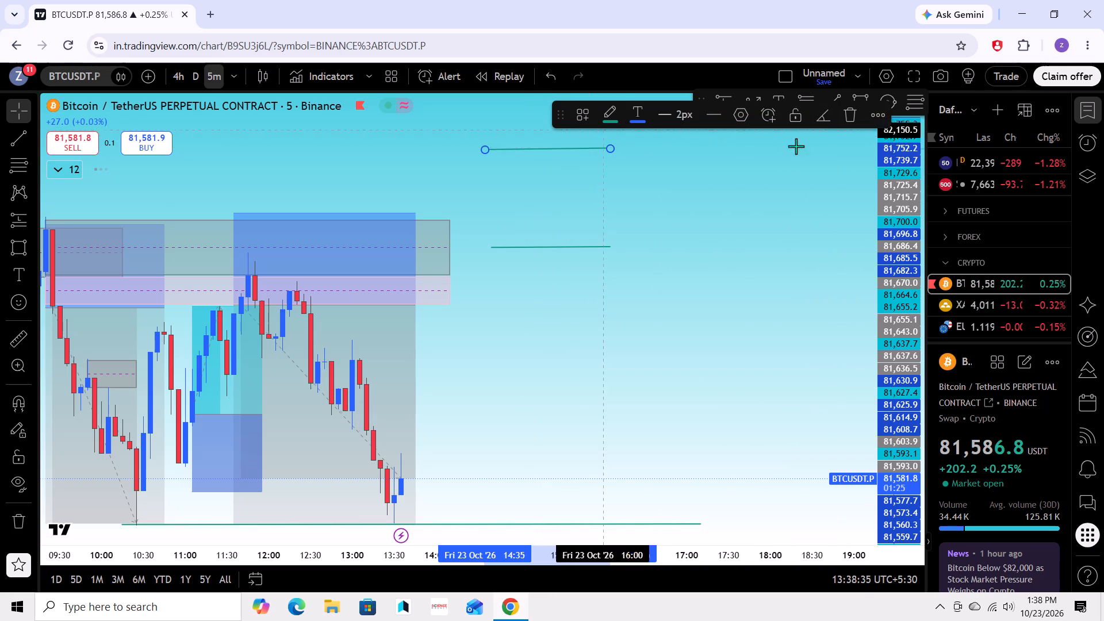
pyautogui.click(852, 113)
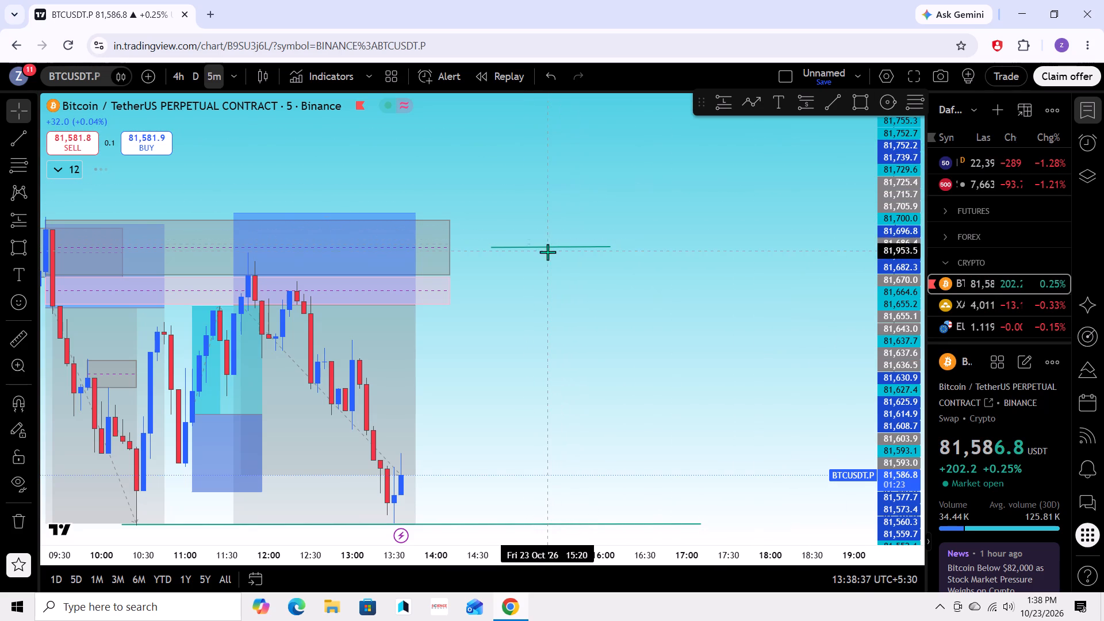
pyautogui.click(547, 252)
pyautogui.click(561, 248)
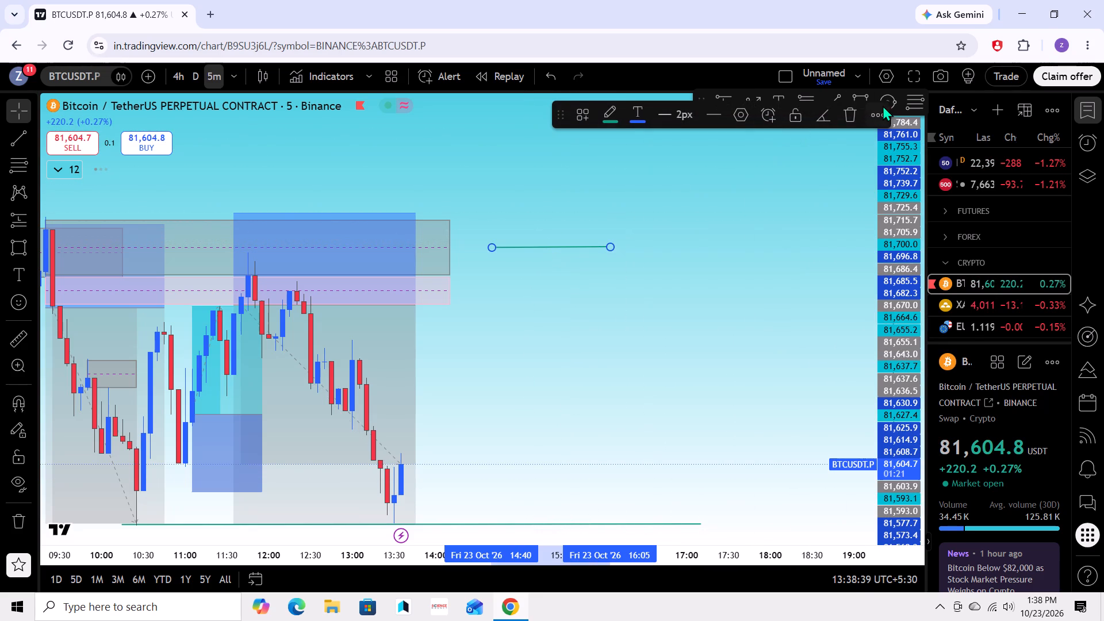
pyautogui.click(856, 117)
# Examine the BTCUSDT.P morning and midday price action against the remaining zones and the horizontal line under the lows.
pyautogui.scroll(-1, 532, 336)
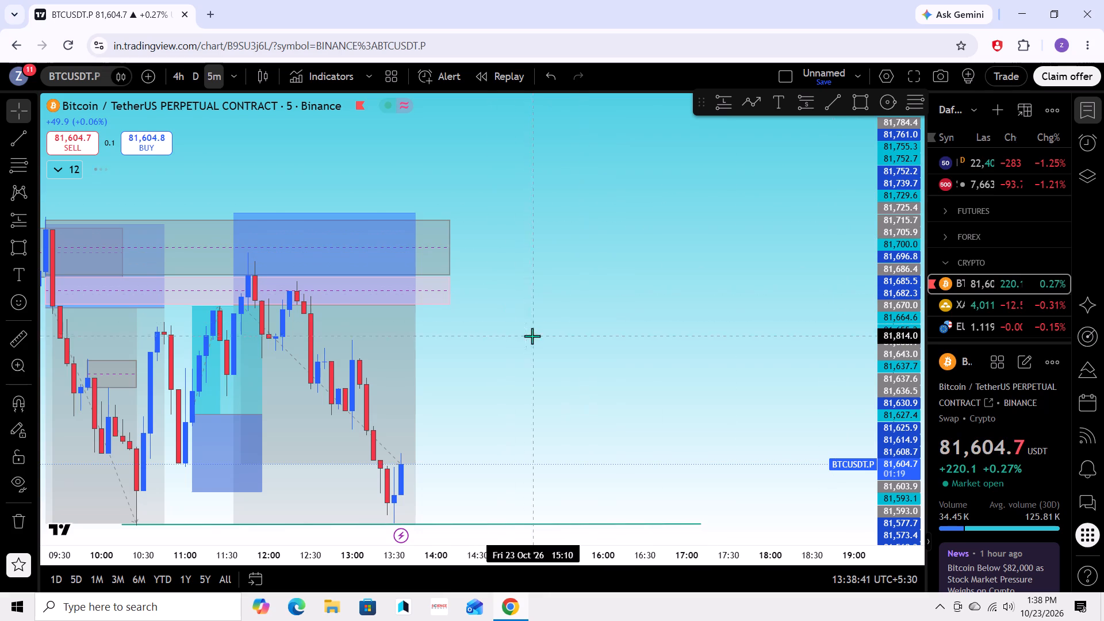
pyautogui.scroll(-3, 532, 336)
pyautogui.moveTo(695, 409); pyautogui.dragTo(771, 326)
pyautogui.scroll(4, 757, 351)
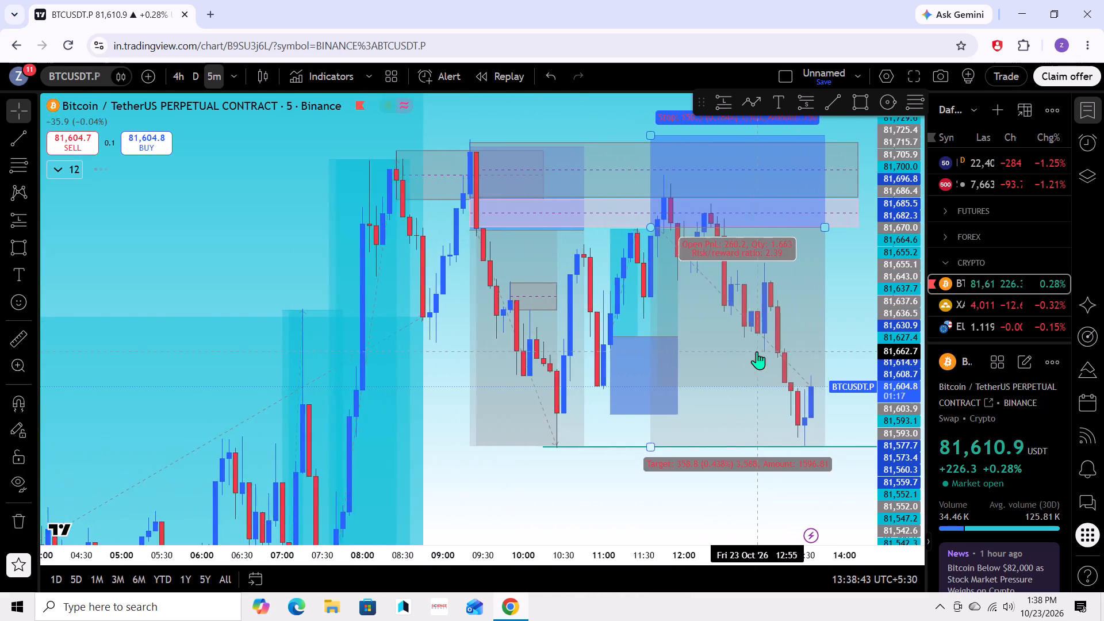
pyautogui.scroll(-1, 755, 361)
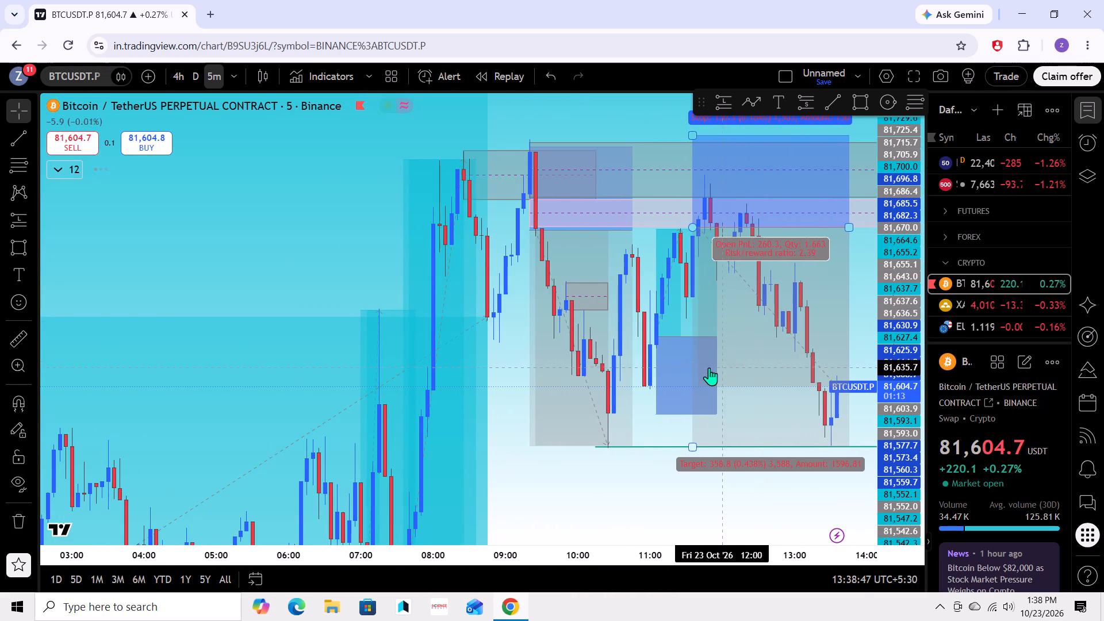
pyautogui.moveTo(607, 479); pyautogui.dragTo(560, 457)
pyautogui.moveTo(758, 476); pyautogui.dragTo(720, 489)
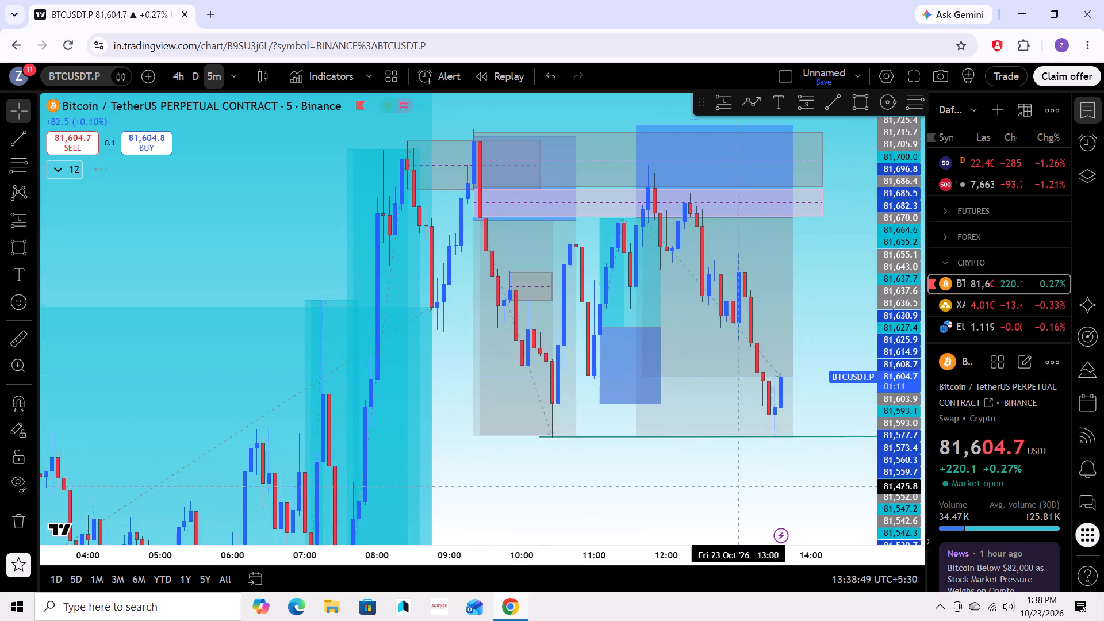
pyautogui.moveTo(720, 489); pyautogui.dragTo(719, 489)
pyautogui.scroll(-2, 722, 476)
pyautogui.moveTo(760, 468); pyautogui.dragTo(715, 482)
pyautogui.scroll(2, 710, 478)
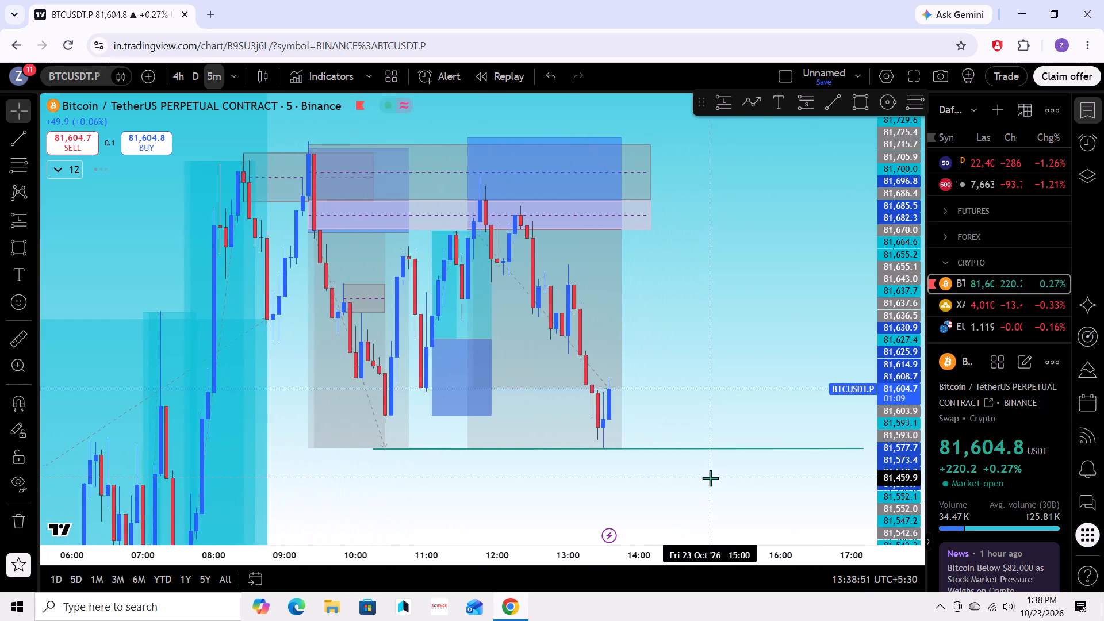
pyautogui.scroll(-2, 746, 448)
# Switch the chart to XAUUSD from the watchlist.
pyautogui.click(1019, 305)
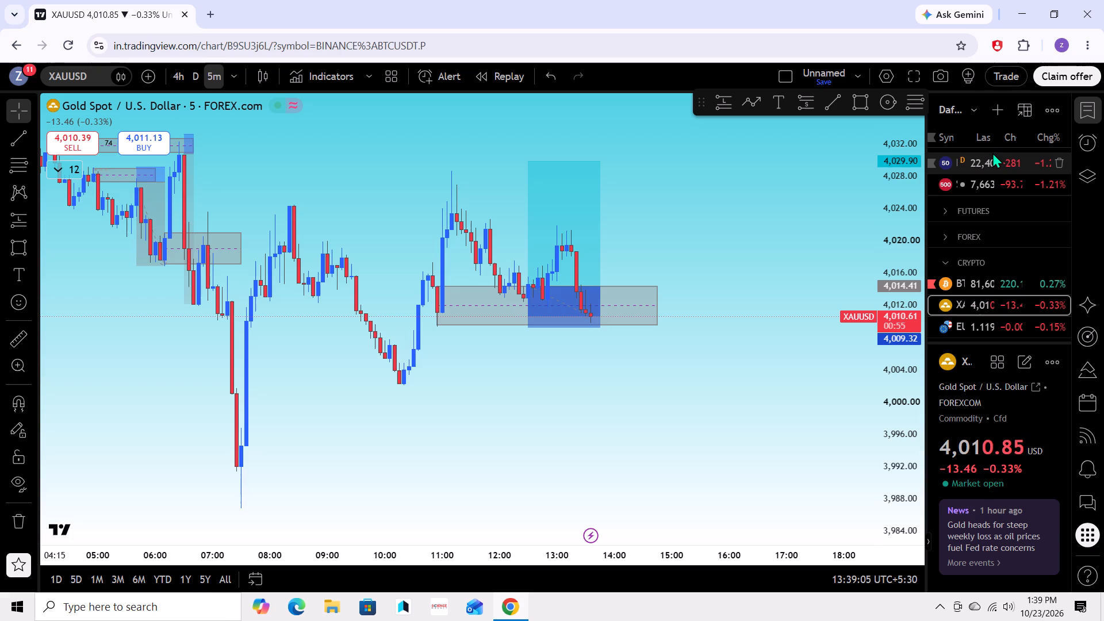
# Examine the 5-minute XAUUSD candles around the grey zone and long position, along with the earlier marked zones.
pyautogui.scroll(3, 742, 212)
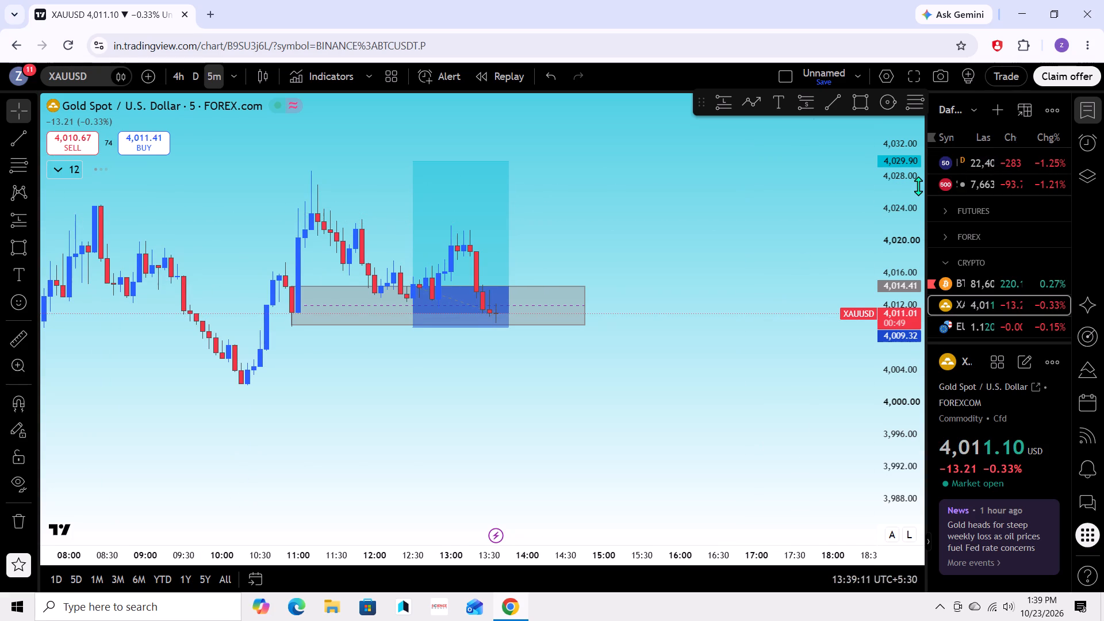
pyautogui.scroll(4, 917, 201)
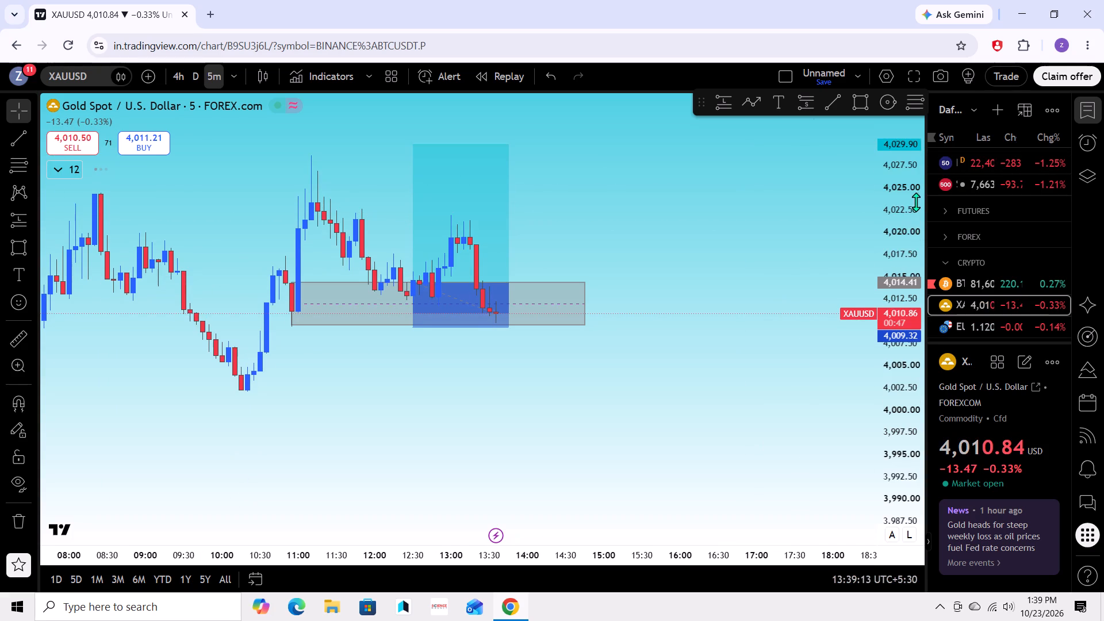
pyautogui.scroll(3, 915, 202)
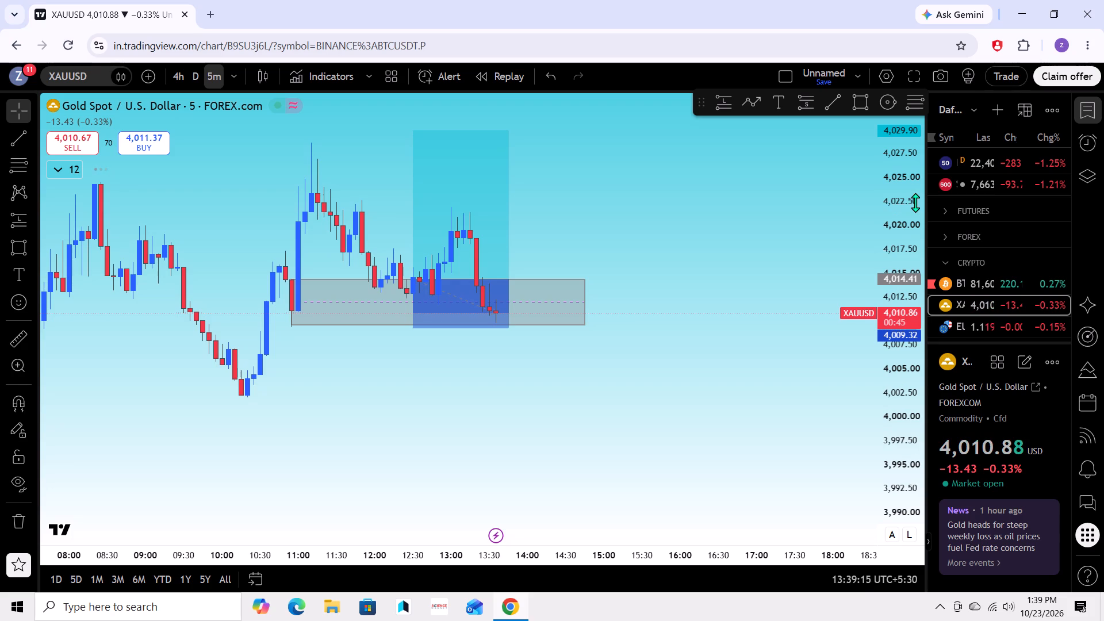
pyautogui.scroll(-2, 651, 285)
pyautogui.moveTo(712, 236); pyautogui.dragTo(724, 271)
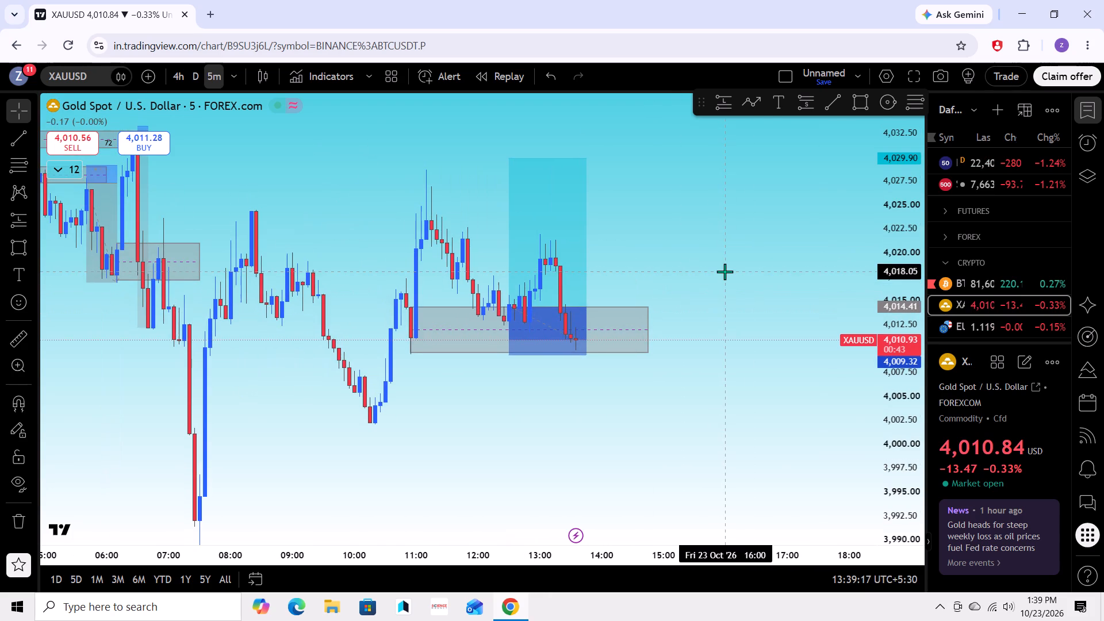
pyautogui.scroll(3, 724, 270)
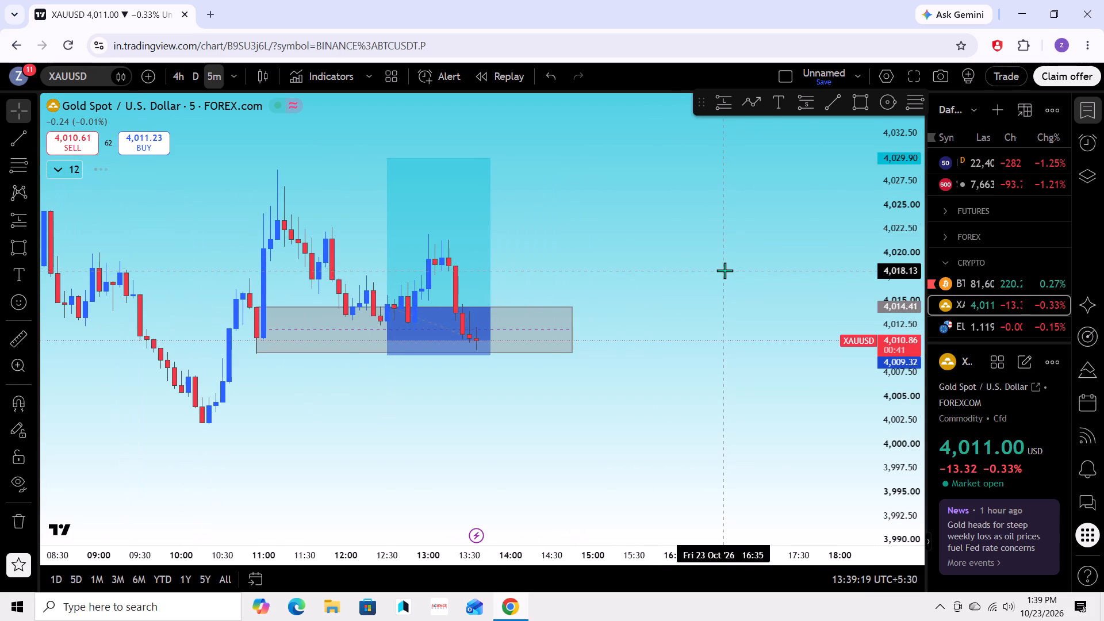
pyautogui.moveTo(722, 269); pyautogui.dragTo(696, 290)
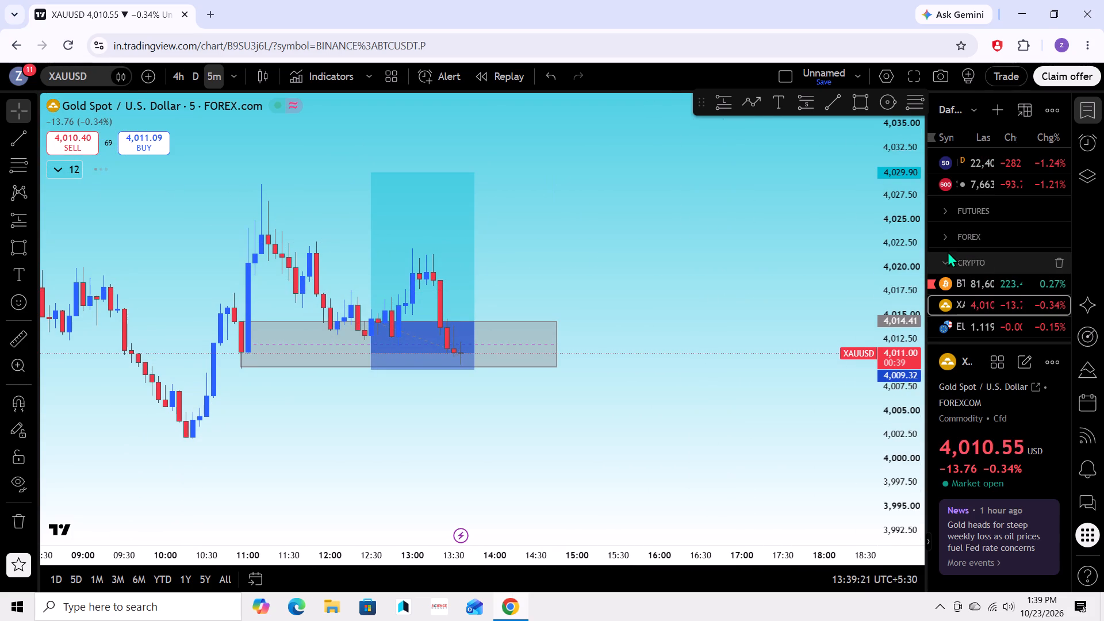
pyautogui.click(795, 233)
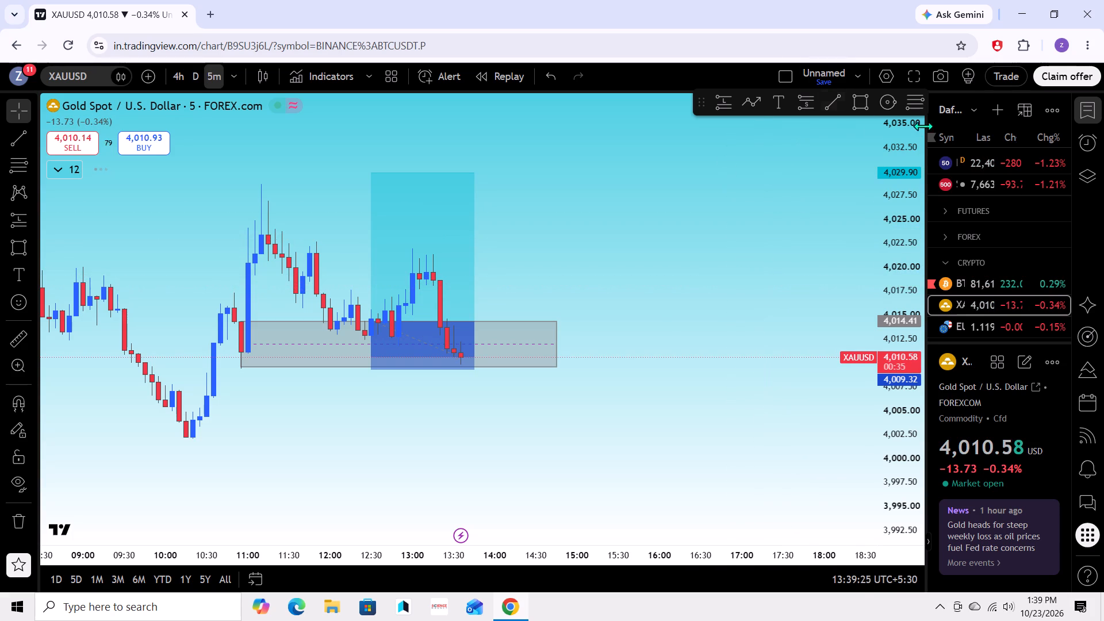
pyautogui.scroll(-3, 721, 229)
pyautogui.moveTo(753, 218); pyautogui.dragTo(737, 245)
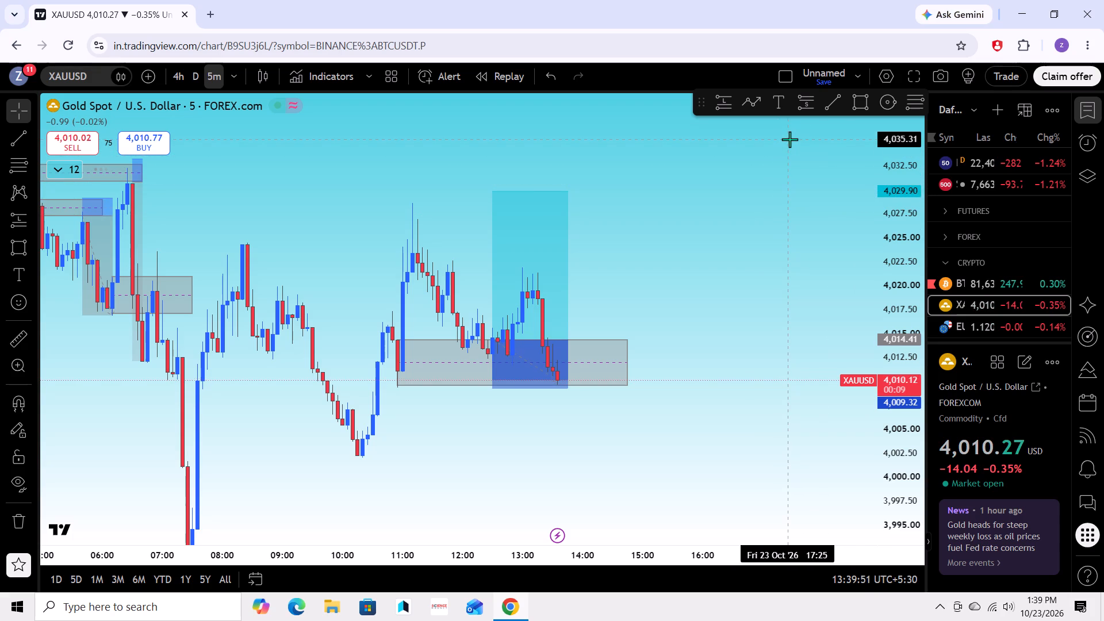
pyautogui.scroll(-2, 889, 157)
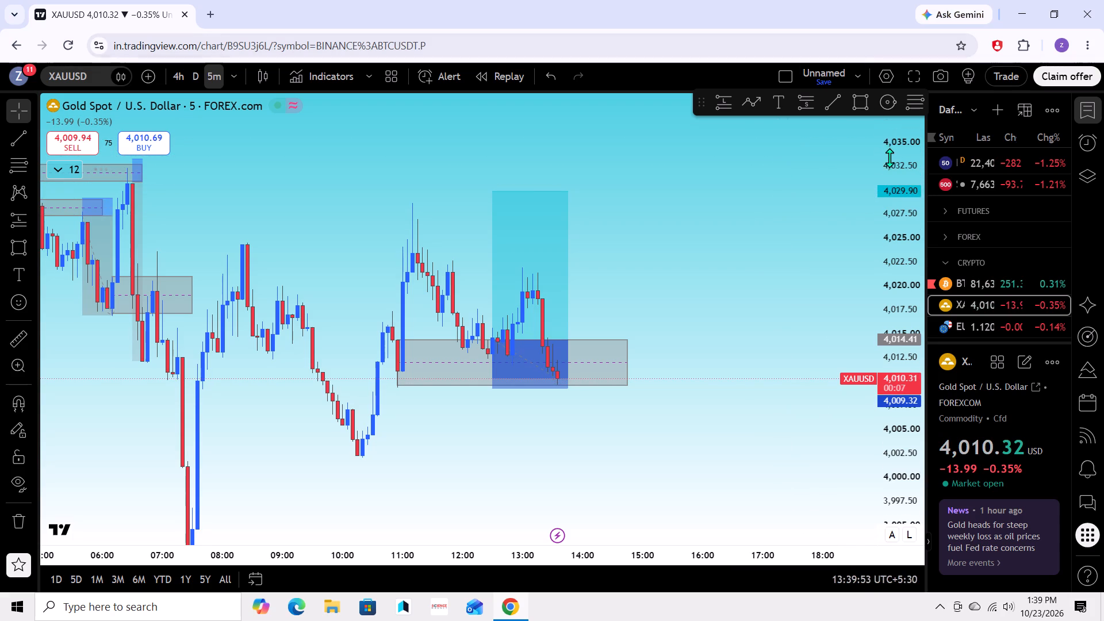
pyautogui.scroll(-9, 890, 158)
pyautogui.moveTo(754, 208); pyautogui.dragTo(739, 220)
pyautogui.moveTo(763, 241); pyautogui.dragTo(752, 221)
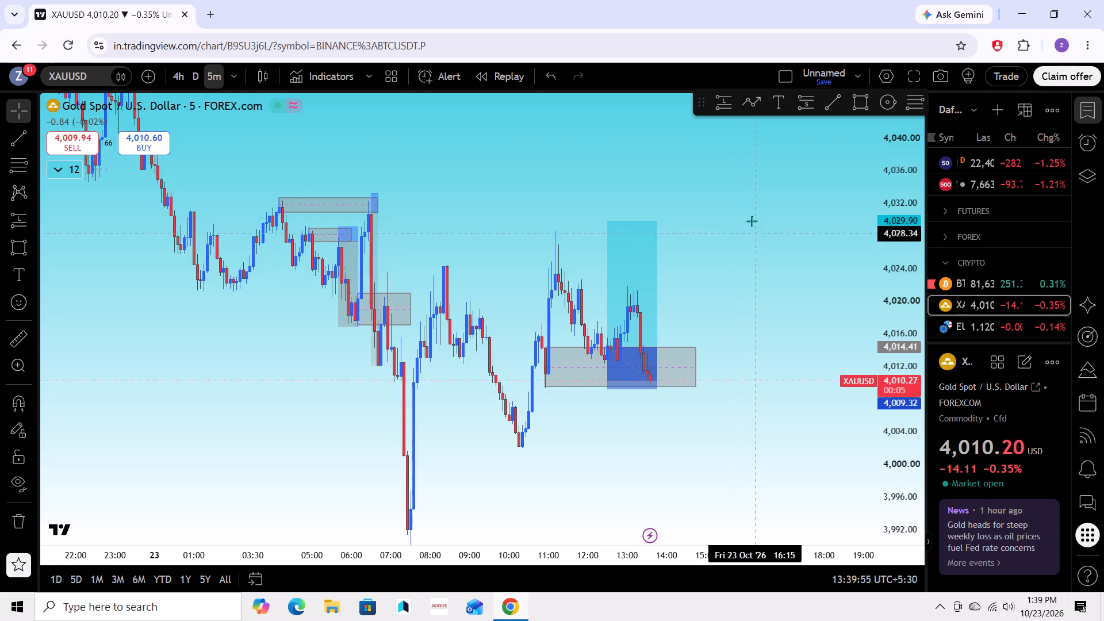
pyautogui.moveTo(752, 221); pyautogui.dragTo(752, 220)
pyautogui.scroll(2, 758, 252)
pyautogui.scroll(-2, 728, 262)
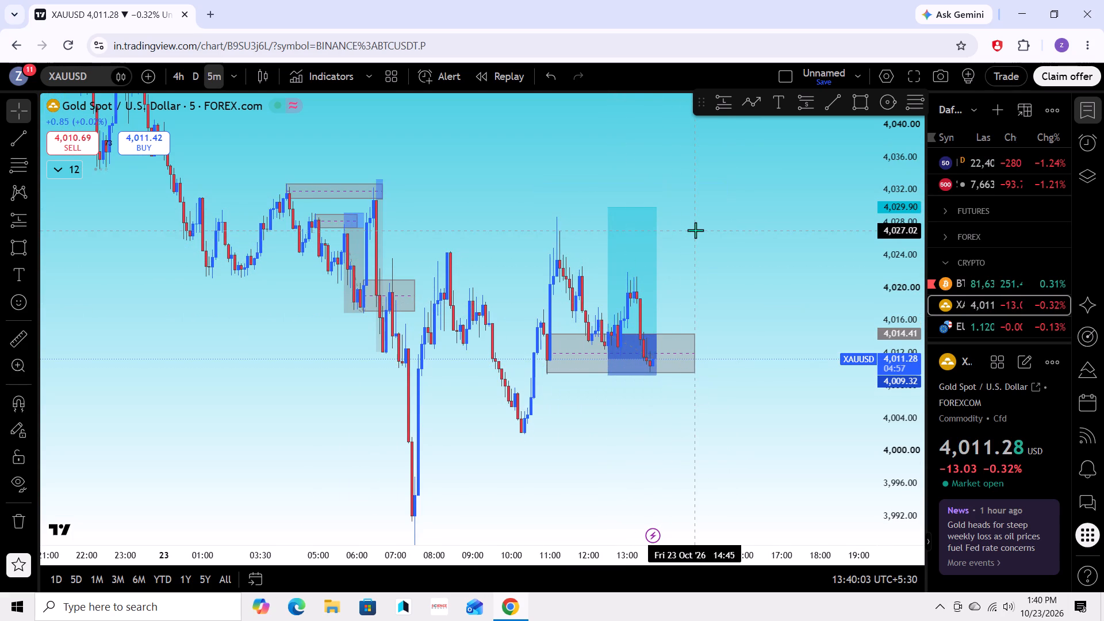
# Lower the XAUUSD long position's target to about 4,021.83, near the 13:00 highs.
pyautogui.moveTo(608, 204); pyautogui.dragTo(620, 275)
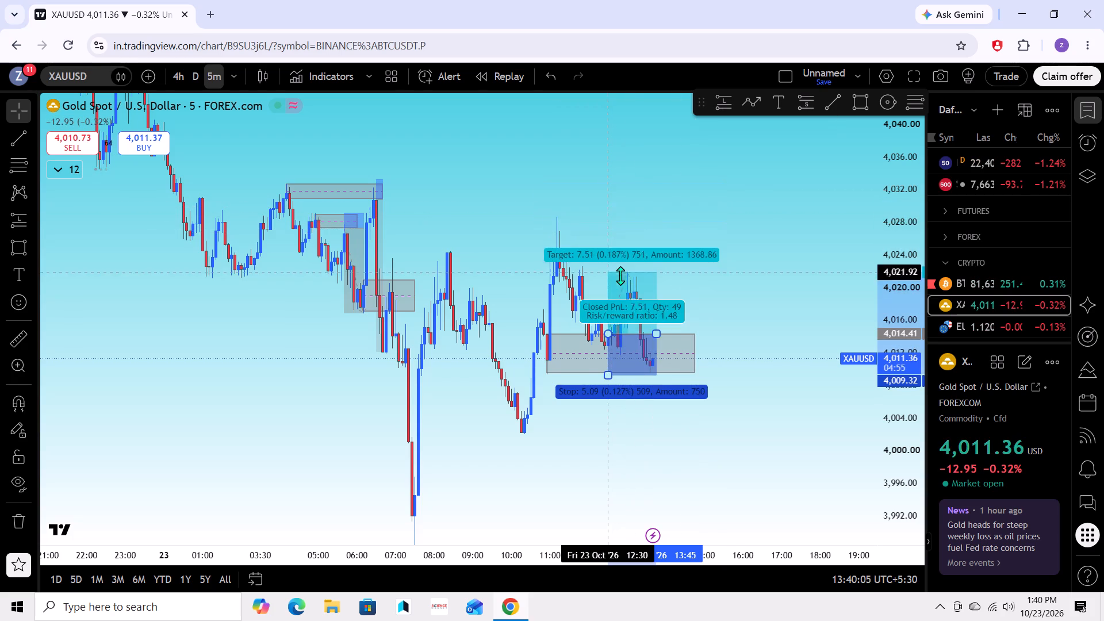
pyautogui.moveTo(620, 275); pyautogui.dragTo(620, 279)
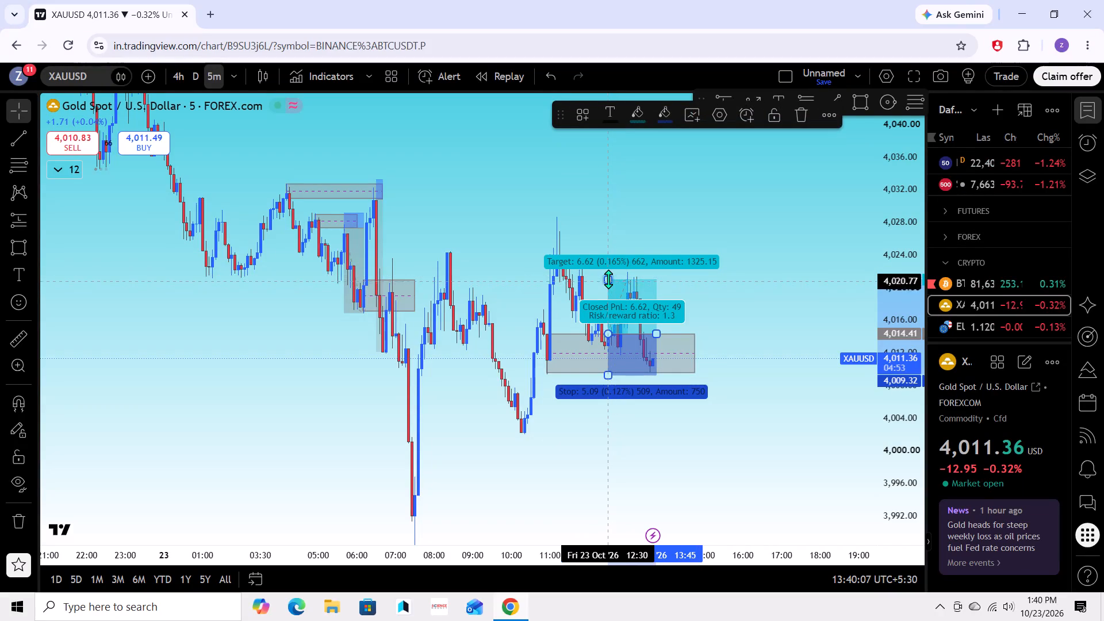
pyautogui.moveTo(608, 278); pyautogui.dragTo(616, 273)
pyautogui.click(737, 285)
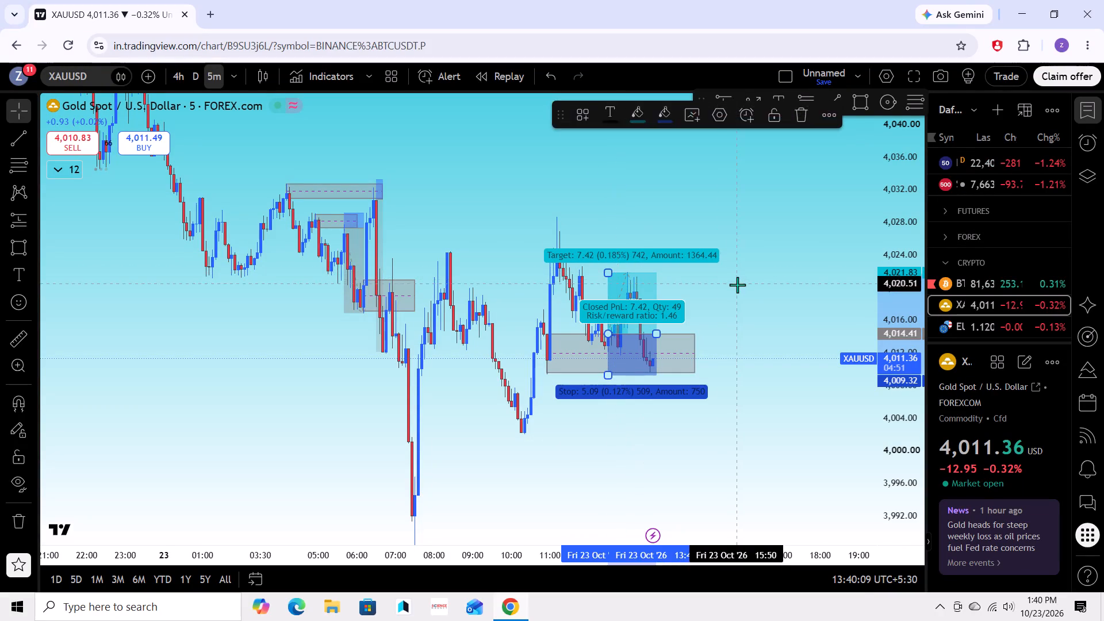
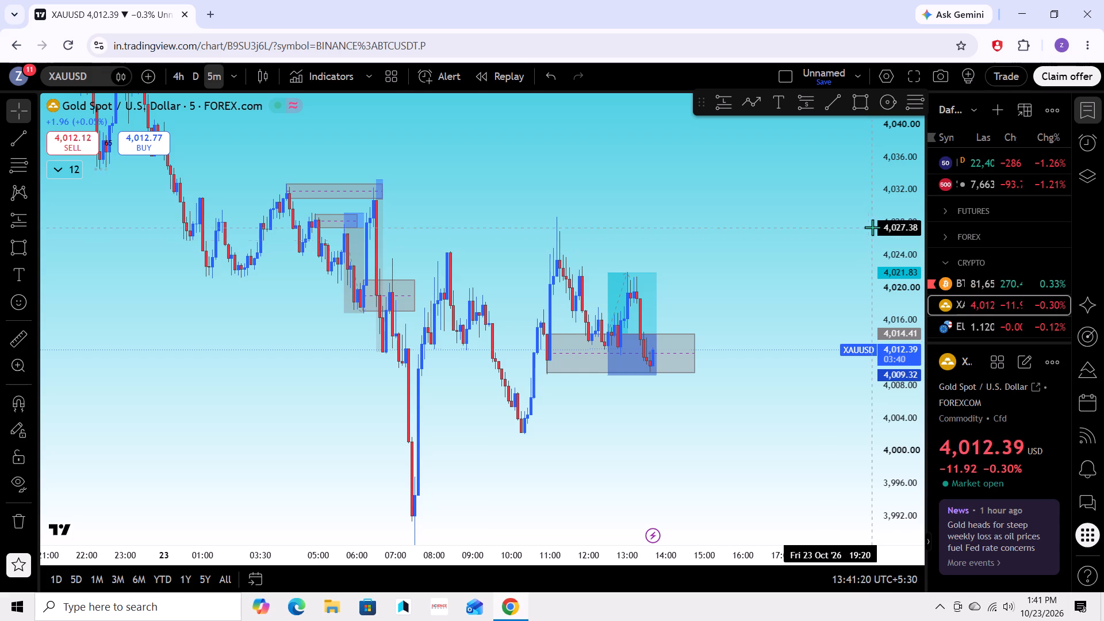
# Examine the 5-minute XAUUSD candles around the grey zone and the list of indicators applied to the chart.
pyautogui.scroll(4, 739, 305)
pyautogui.moveTo(738, 305); pyautogui.dragTo(747, 355)
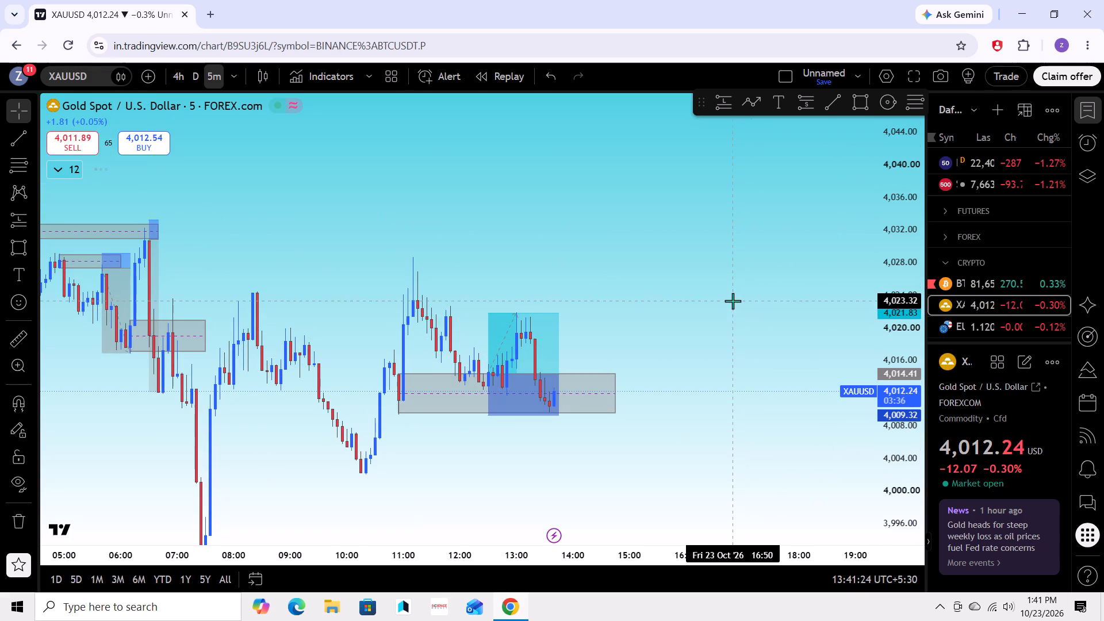
pyautogui.moveTo(693, 355); pyautogui.dragTo(715, 388)
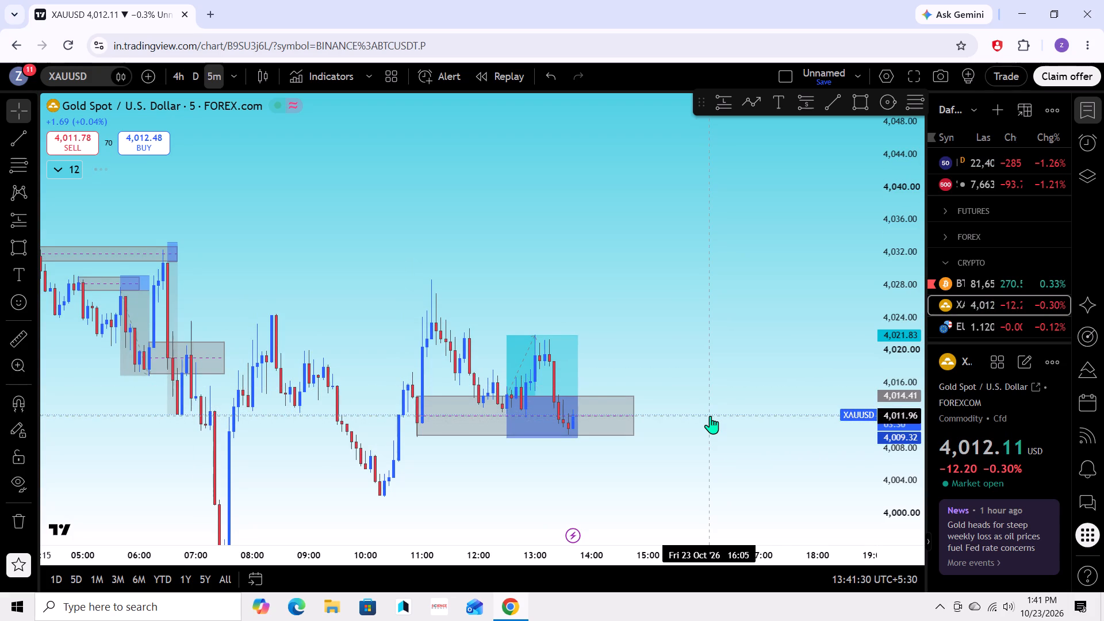
pyautogui.scroll(-2, 710, 415)
pyautogui.moveTo(725, 432); pyautogui.dragTo(760, 360)
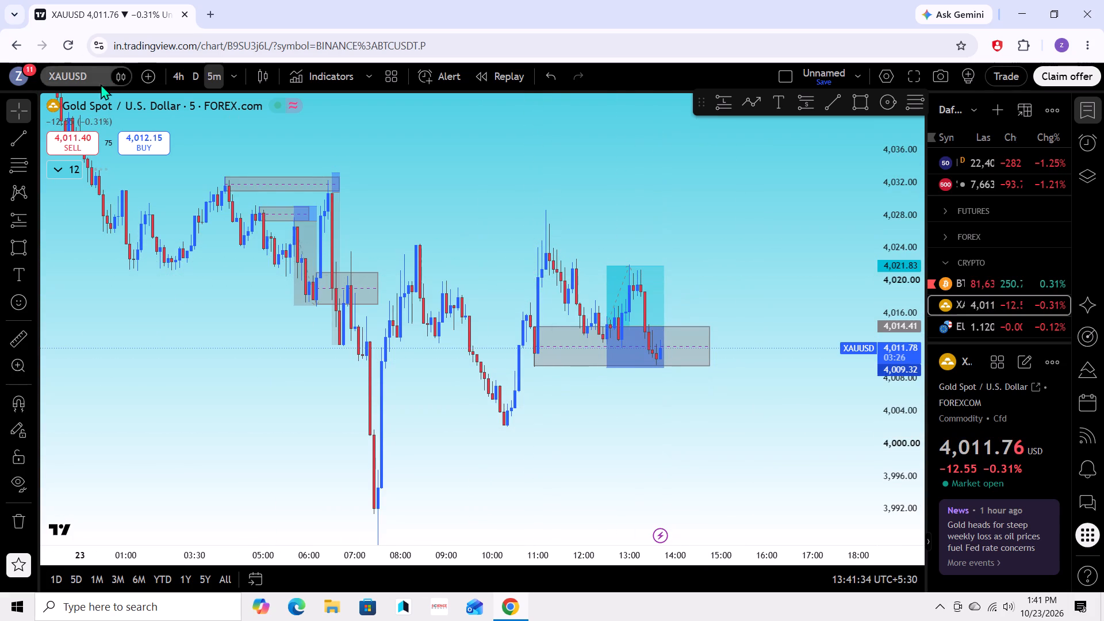
pyautogui.click(57, 166)
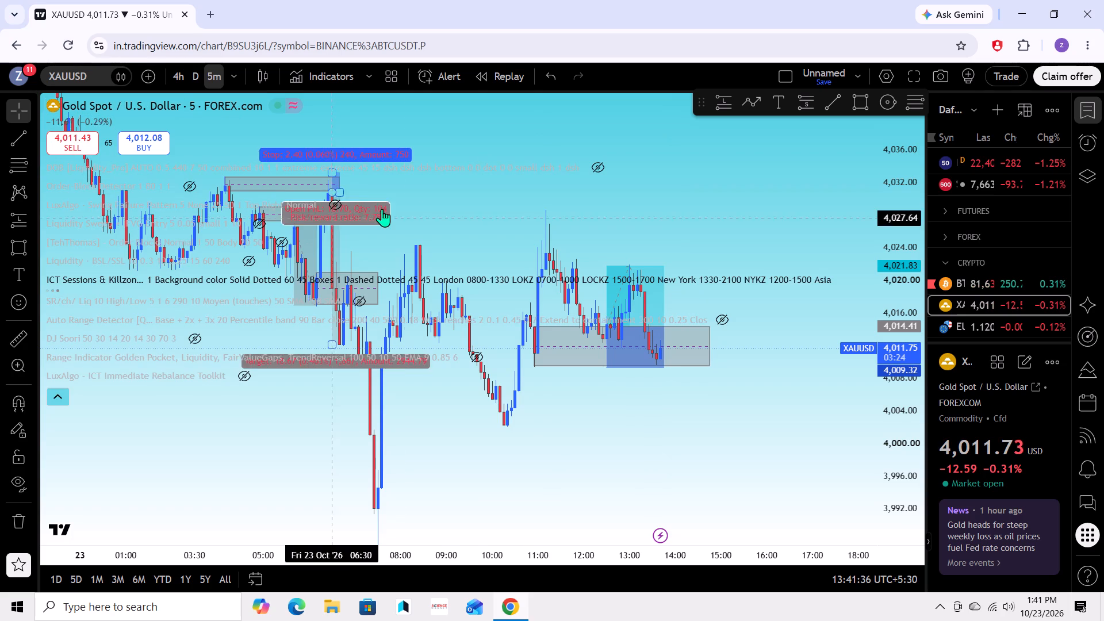
pyautogui.click(427, 206)
pyautogui.click(63, 392)
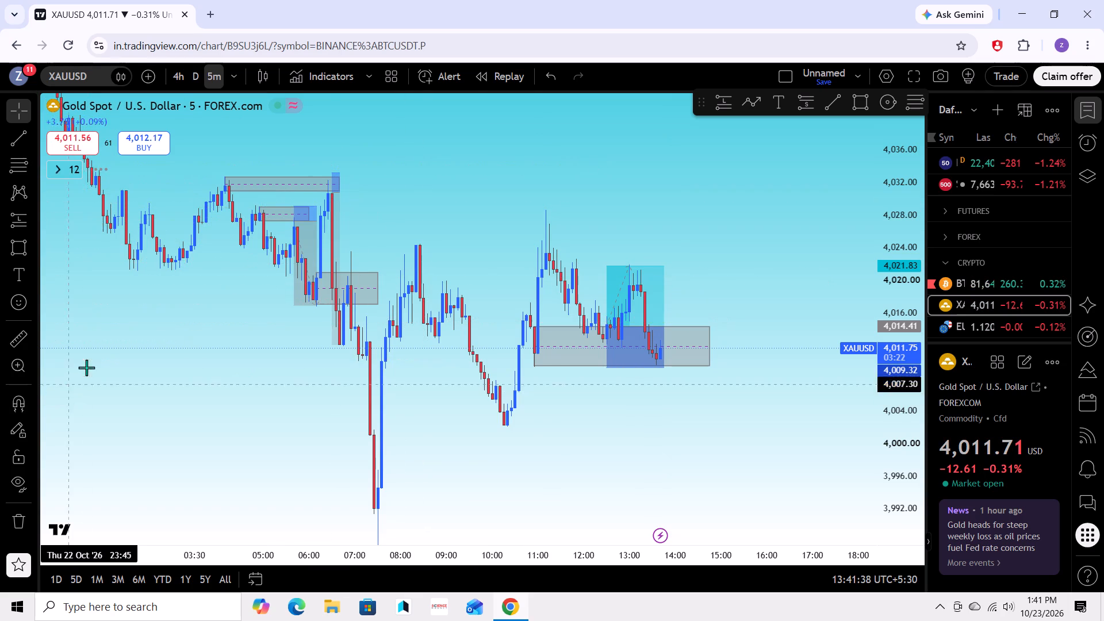
# Switch the XAUUSD chart to the 1-month timeframe.
pyautogui.click(229, 75)
pyautogui.scroll(-2, 286, 520)
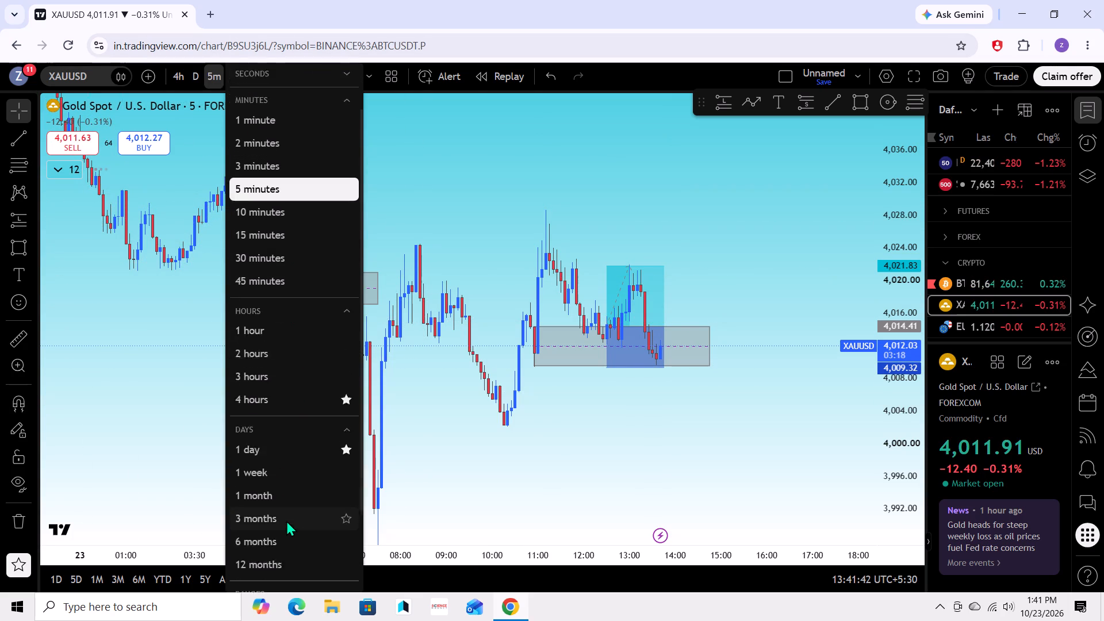
pyautogui.scroll(-5, 286, 520)
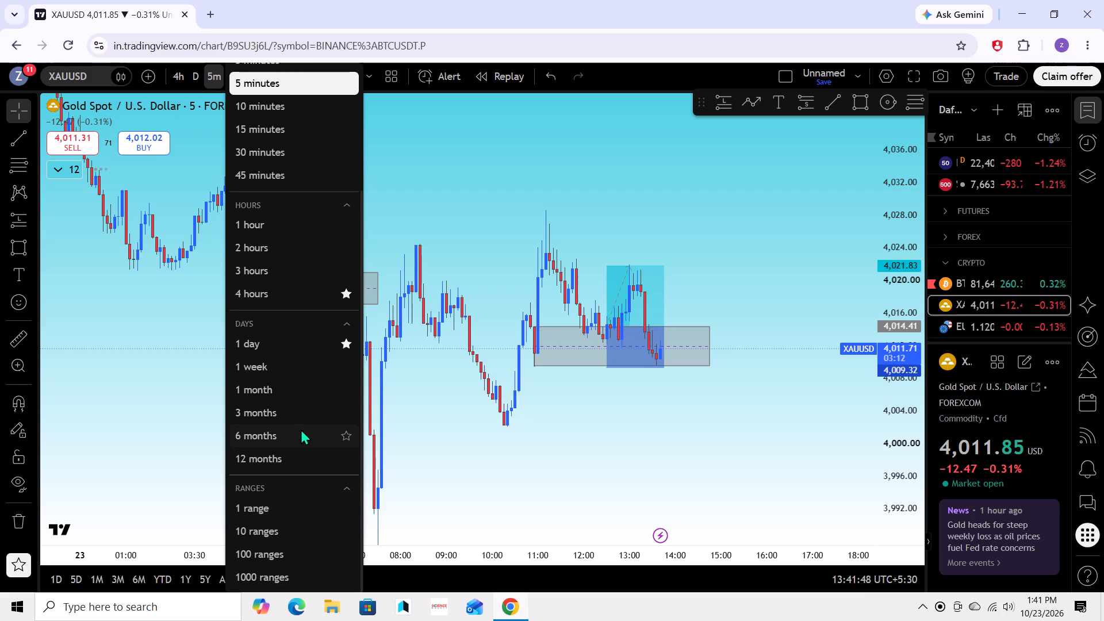
pyautogui.scroll(1, 304, 402)
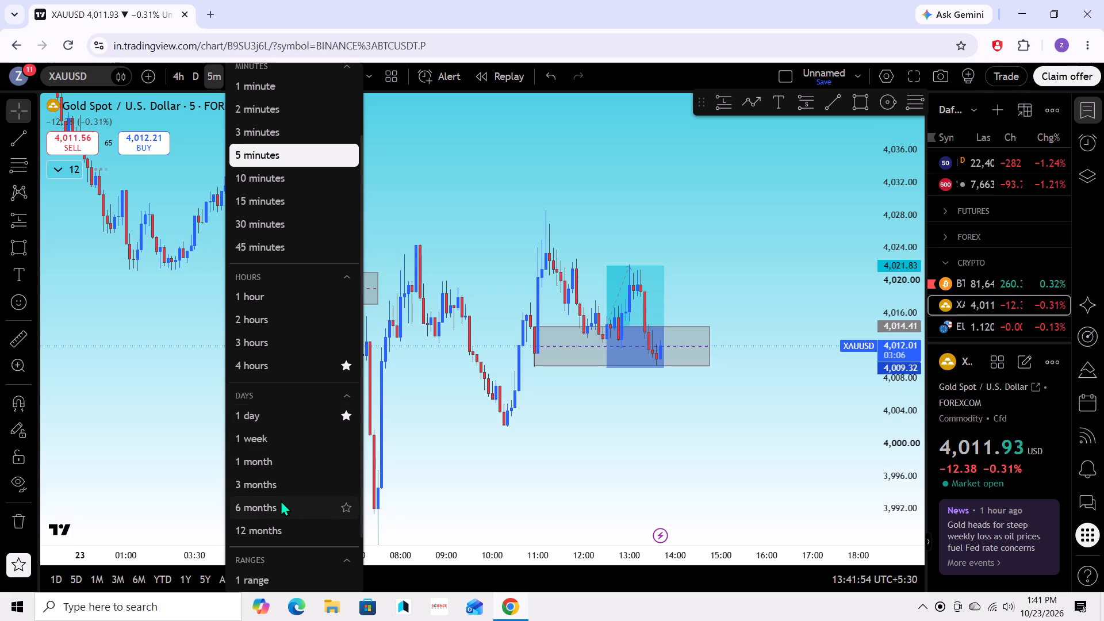
pyautogui.click(292, 455)
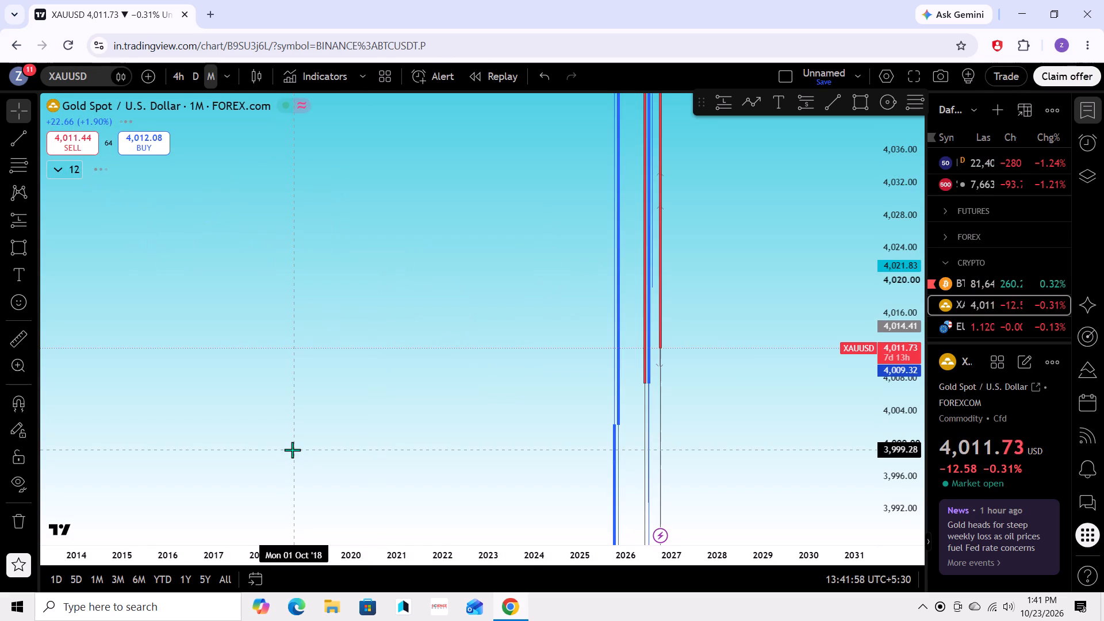
# Examine the monthly XAUUSD candles from the early-2026 peak to October 2026, against the mh levels and the lower grey zone.
pyautogui.scroll(-17, 916, 335)
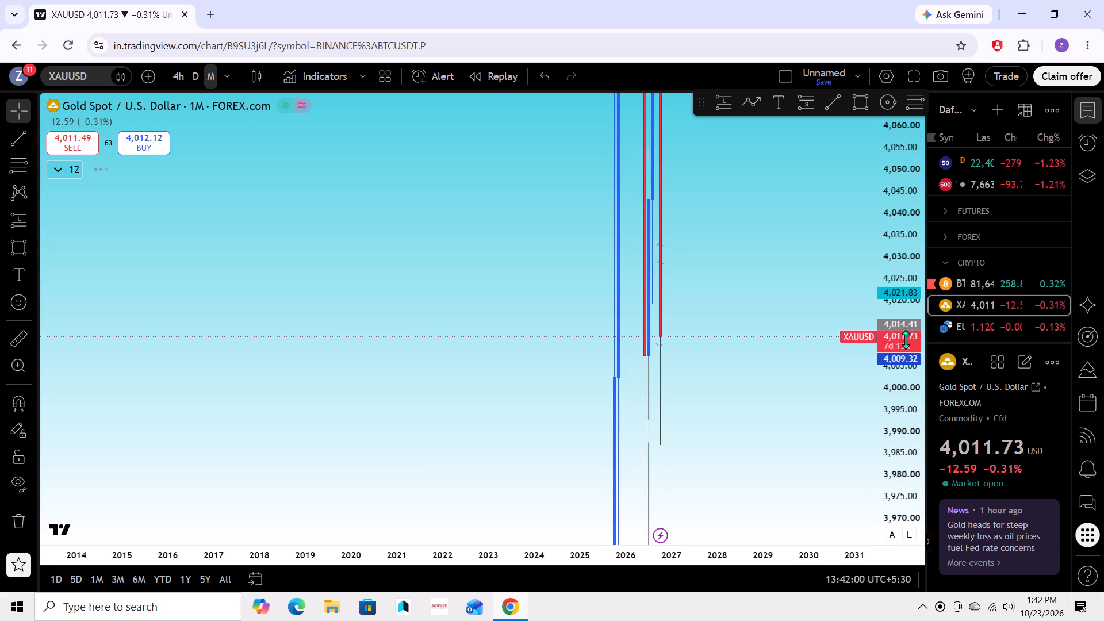
pyautogui.scroll(-20, 906, 339)
pyautogui.scroll(-9, 906, 339)
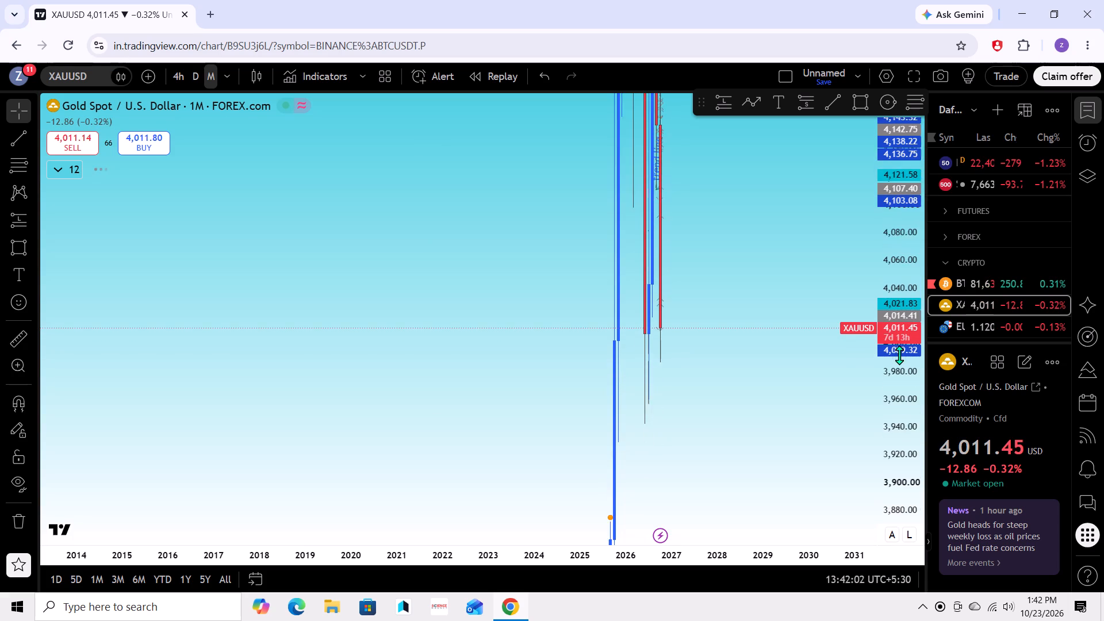
pyautogui.scroll(-20, 899, 355)
pyautogui.scroll(-11, 899, 355)
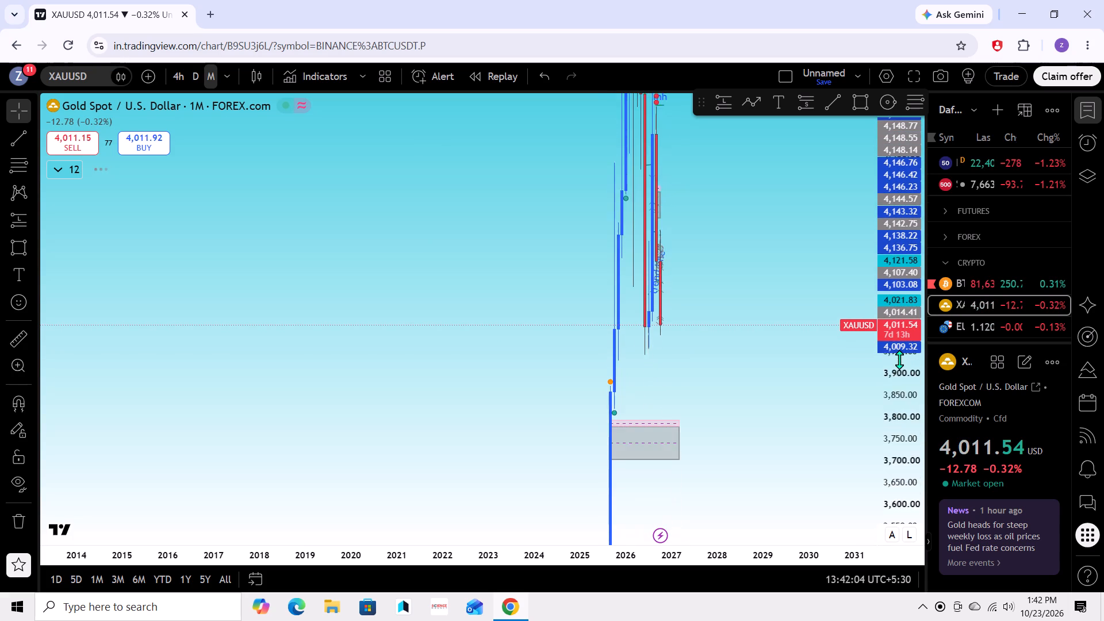
pyautogui.scroll(-20, 899, 359)
pyautogui.scroll(-11, 899, 359)
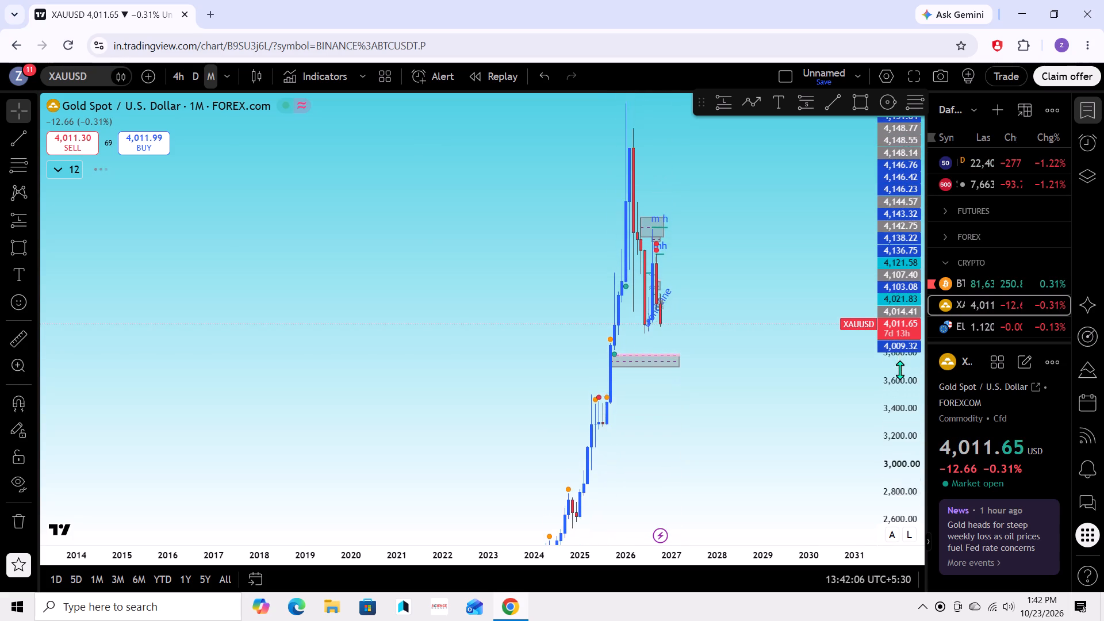
pyautogui.scroll(-5, 900, 370)
pyautogui.scroll(8, 785, 377)
pyautogui.moveTo(642, 352); pyautogui.dragTo(719, 352)
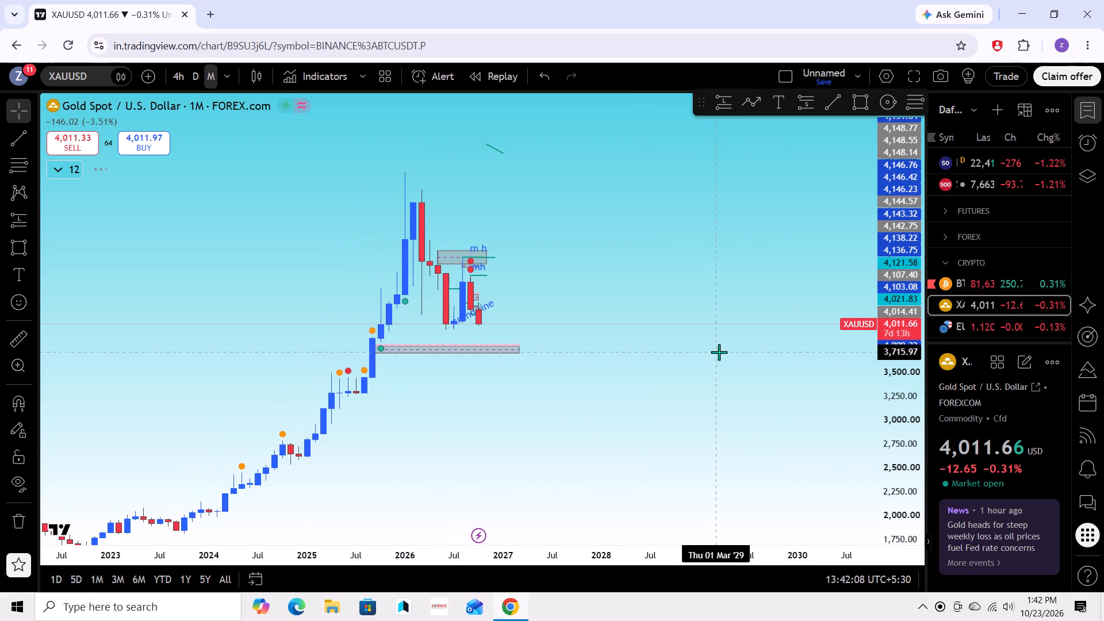
pyautogui.scroll(5, 689, 369)
pyautogui.moveTo(670, 370); pyautogui.dragTo(756, 395)
pyautogui.moveTo(643, 430); pyautogui.dragTo(735, 430)
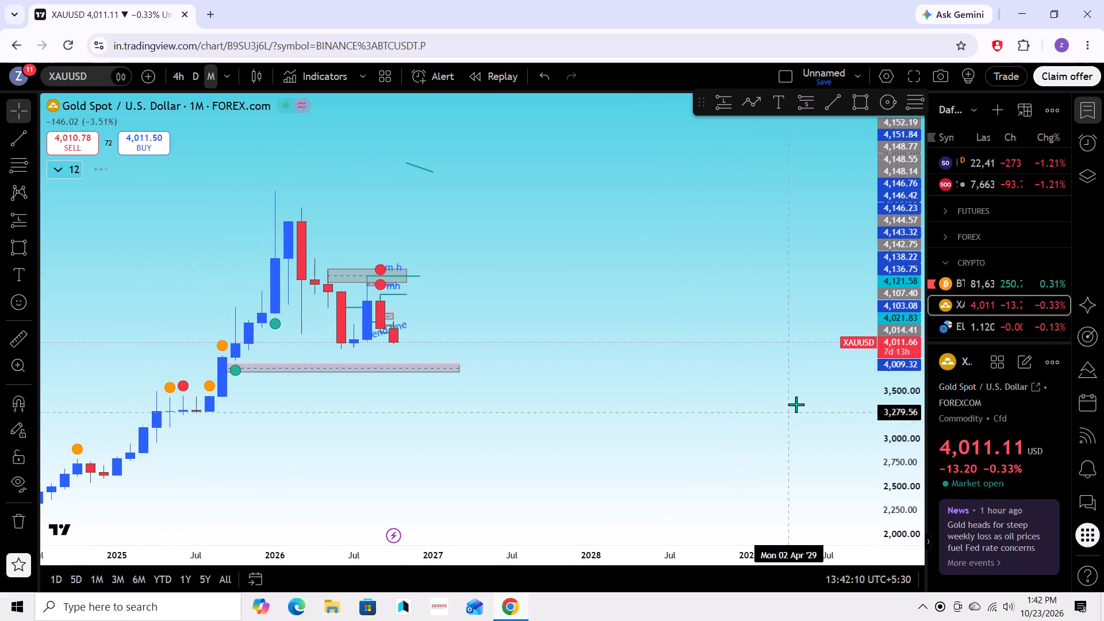
pyautogui.scroll(9, 894, 356)
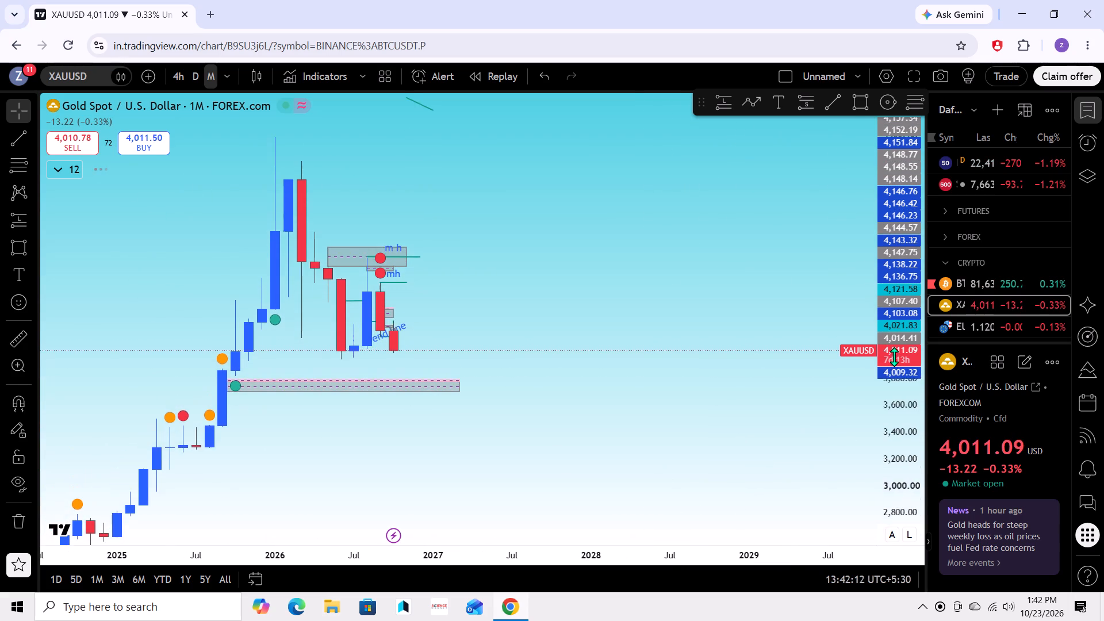
pyautogui.scroll(9, 894, 356)
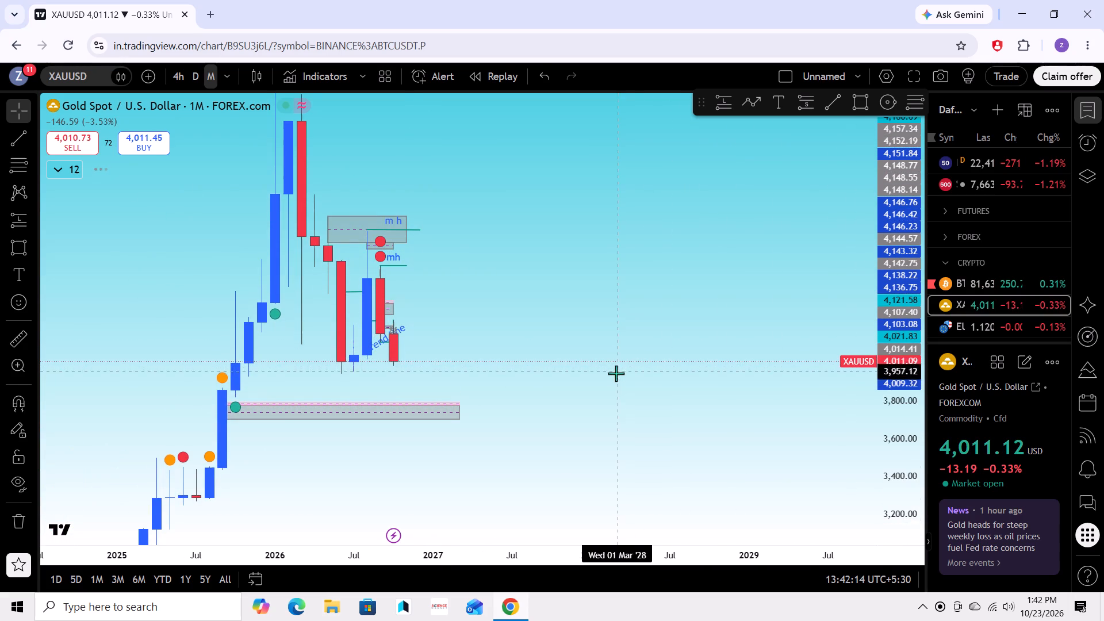
pyautogui.moveTo(622, 366); pyautogui.dragTo(706, 410)
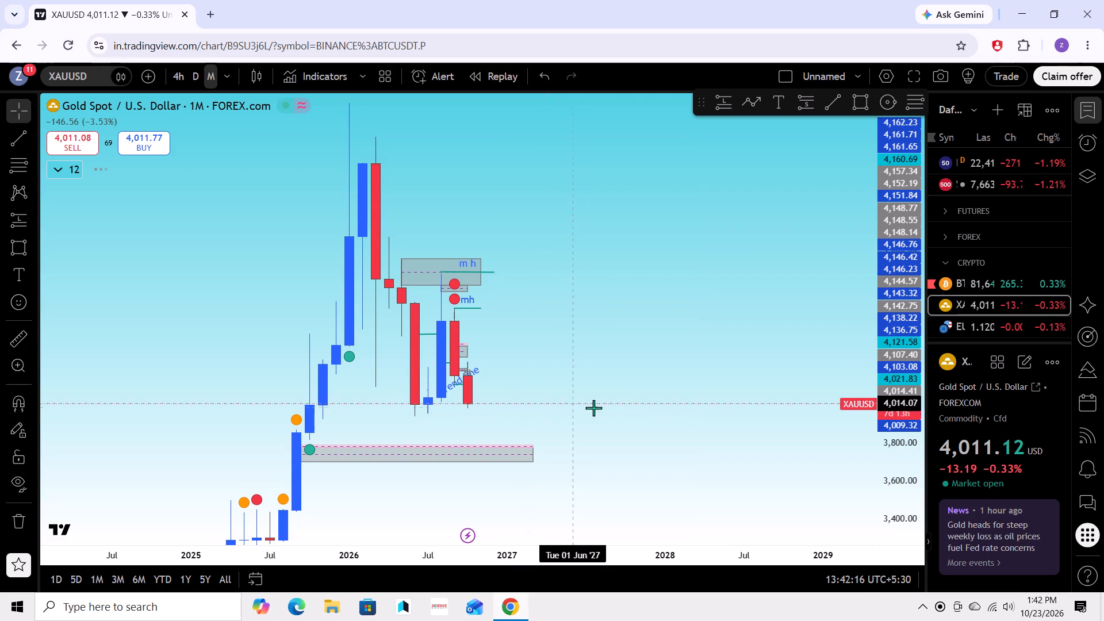
pyautogui.moveTo(597, 409); pyautogui.dragTo(648, 424)
pyautogui.scroll(3, 721, 434)
pyautogui.moveTo(689, 446); pyautogui.dragTo(703, 446)
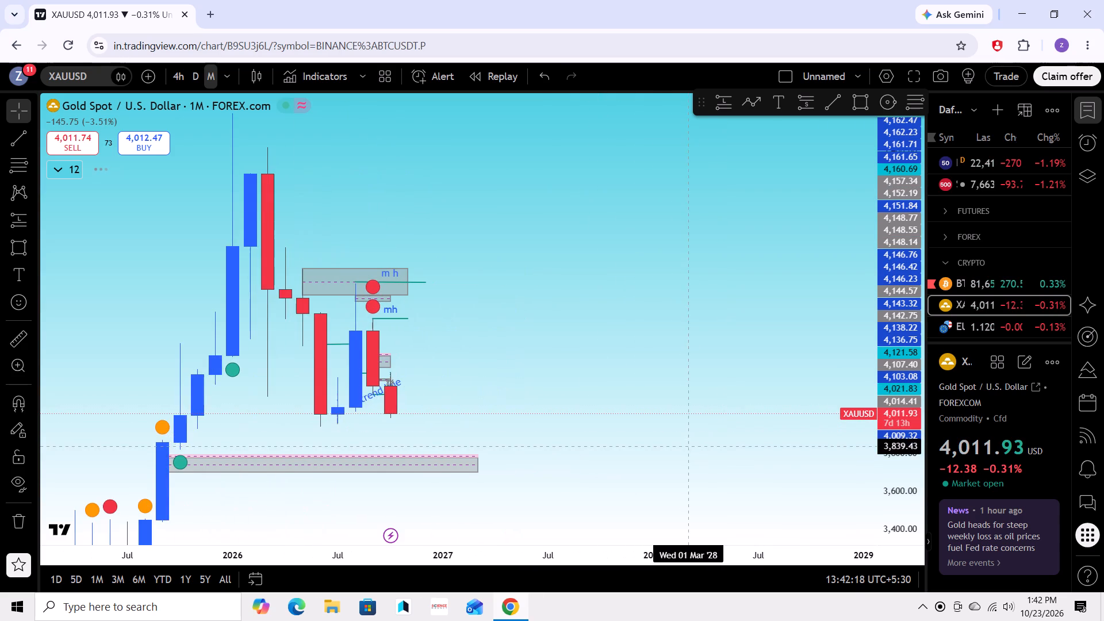
pyautogui.moveTo(703, 446); pyautogui.dragTo(783, 444)
pyautogui.moveTo(598, 364); pyautogui.dragTo(665, 375)
pyautogui.scroll(4, 676, 378)
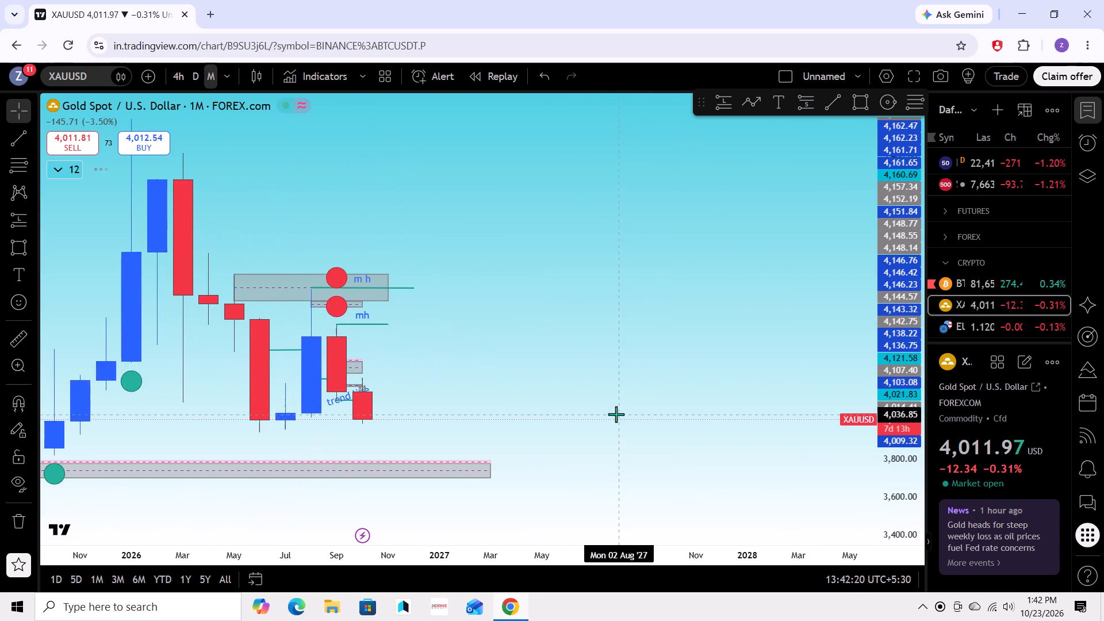
pyautogui.moveTo(619, 414); pyautogui.dragTo(707, 414)
pyautogui.moveTo(568, 372); pyautogui.dragTo(619, 384)
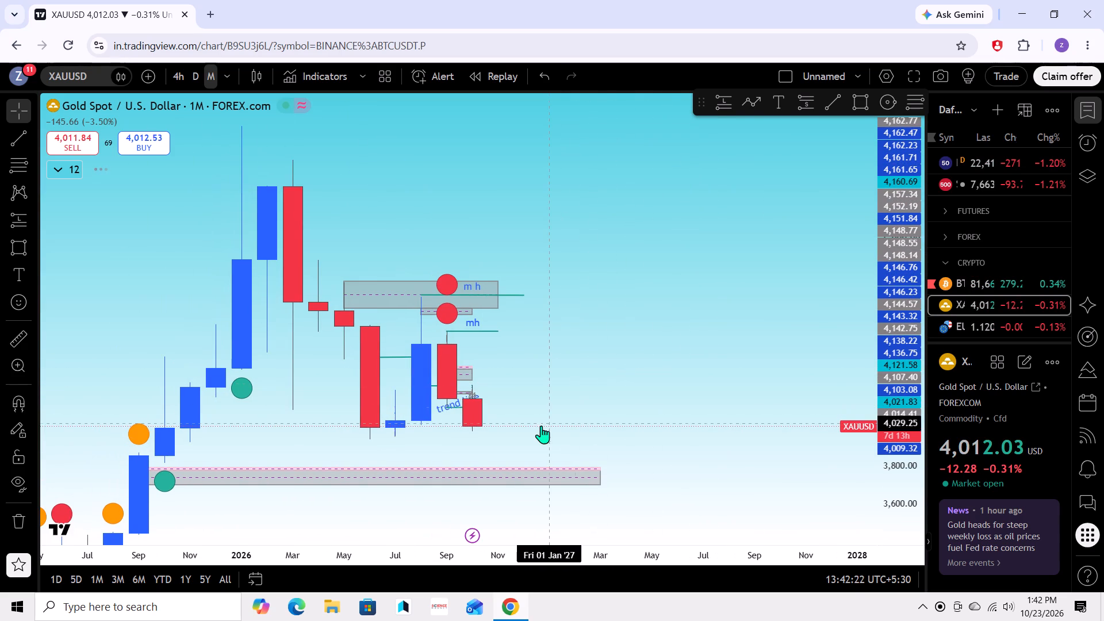
pyautogui.click(547, 427)
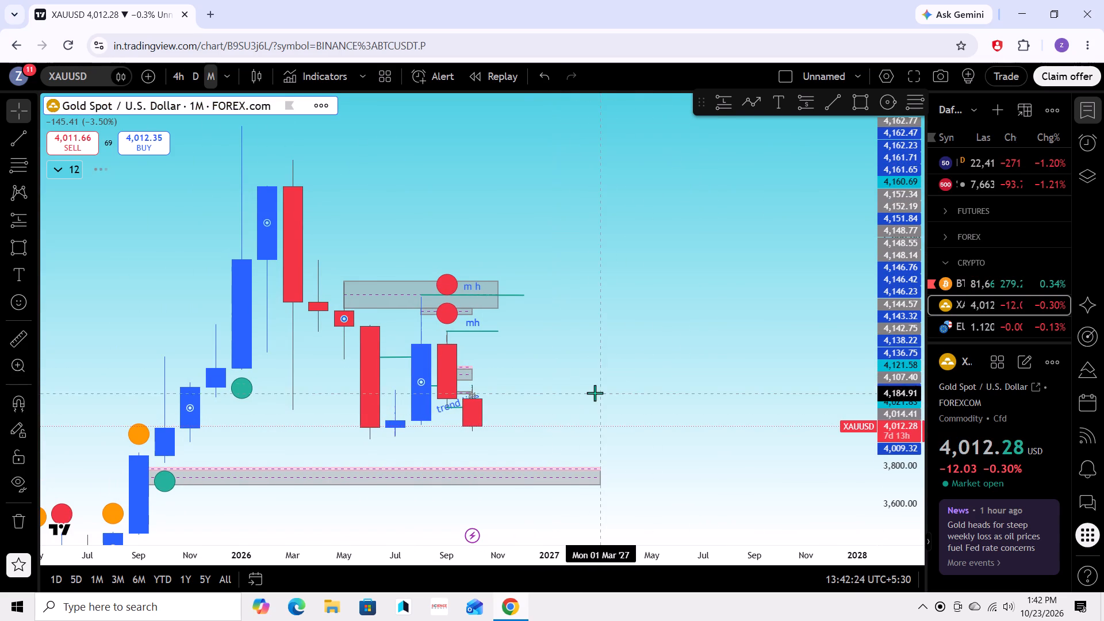
pyautogui.click(594, 393)
# Open the published "NEXT GOLD PEAK" idea from the green marker under the January 2026 monthly candle.
pyautogui.click(237, 393)
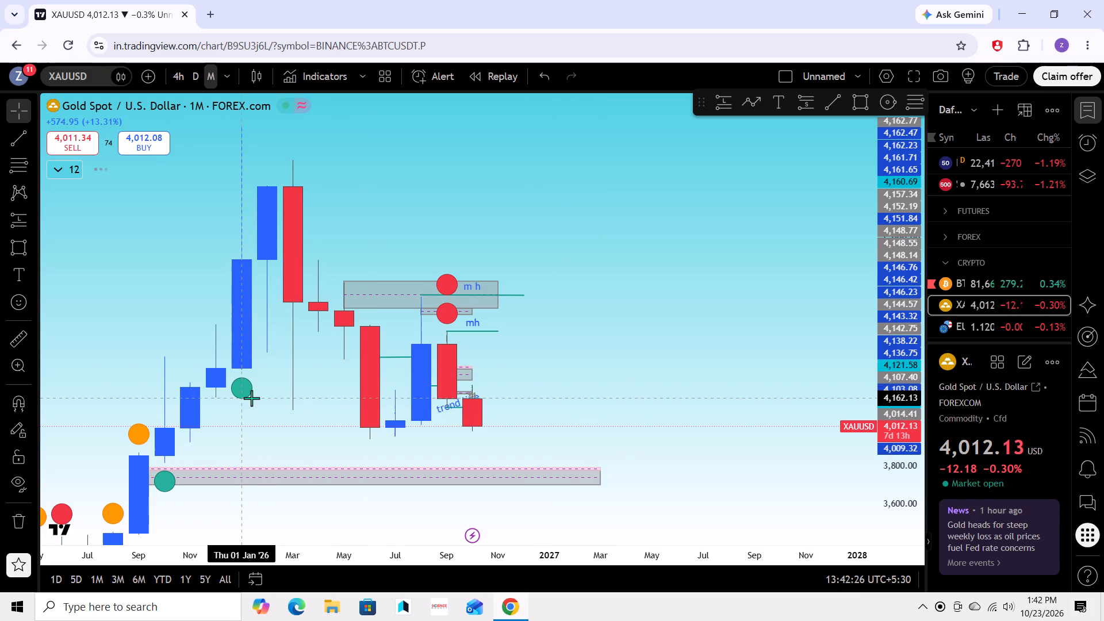
pyautogui.click(251, 398)
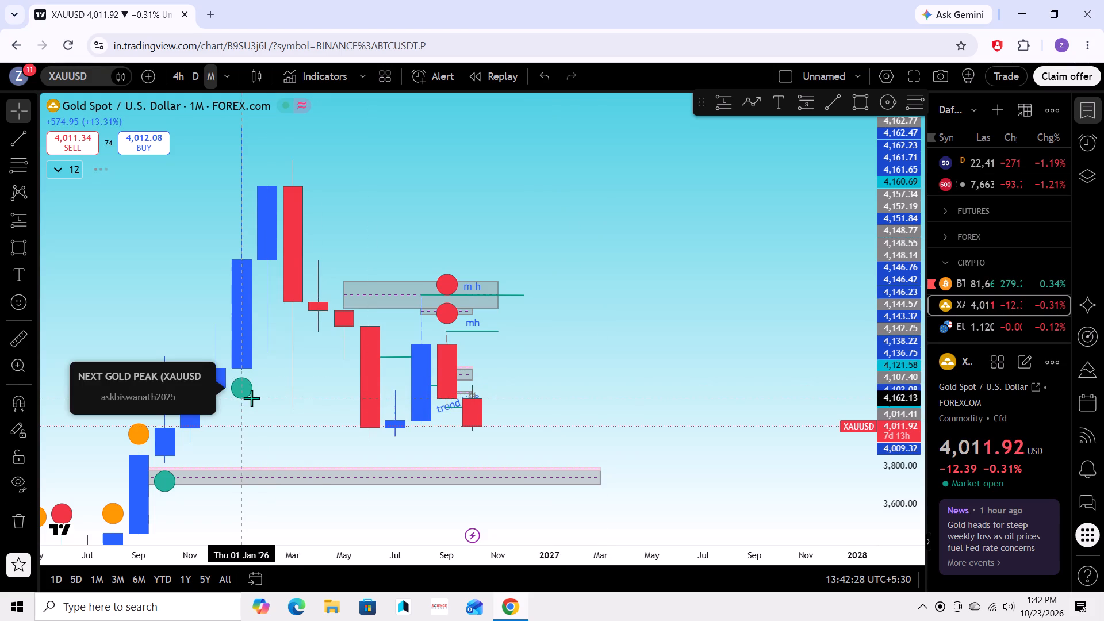
pyautogui.click(251, 393)
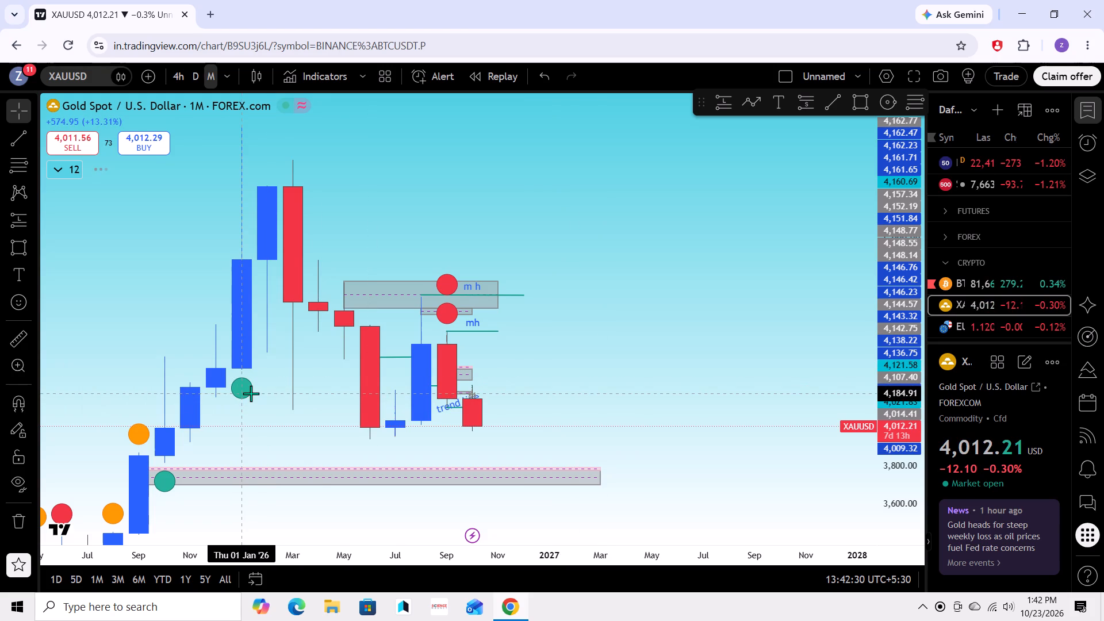
pyautogui.click(251, 393)
pyautogui.scroll(-4, 287, 416)
pyautogui.moveTo(296, 396); pyautogui.dragTo(288, 393)
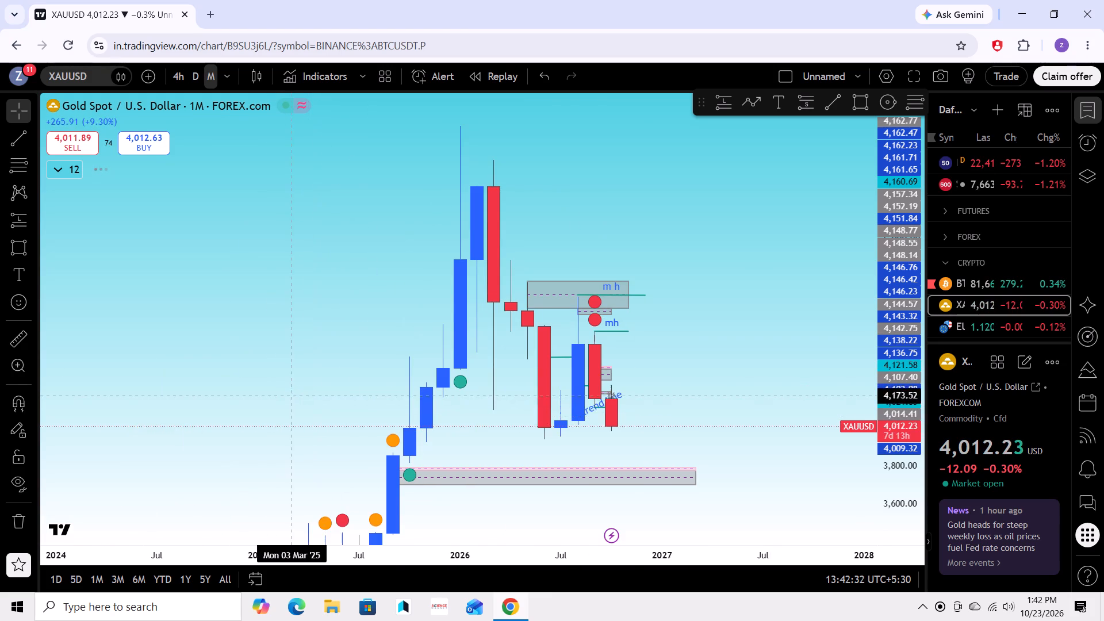
pyautogui.moveTo(288, 393); pyautogui.dragTo(252, 369)
pyautogui.moveTo(674, 402); pyautogui.dragTo(661, 416)
pyautogui.scroll(2, 659, 419)
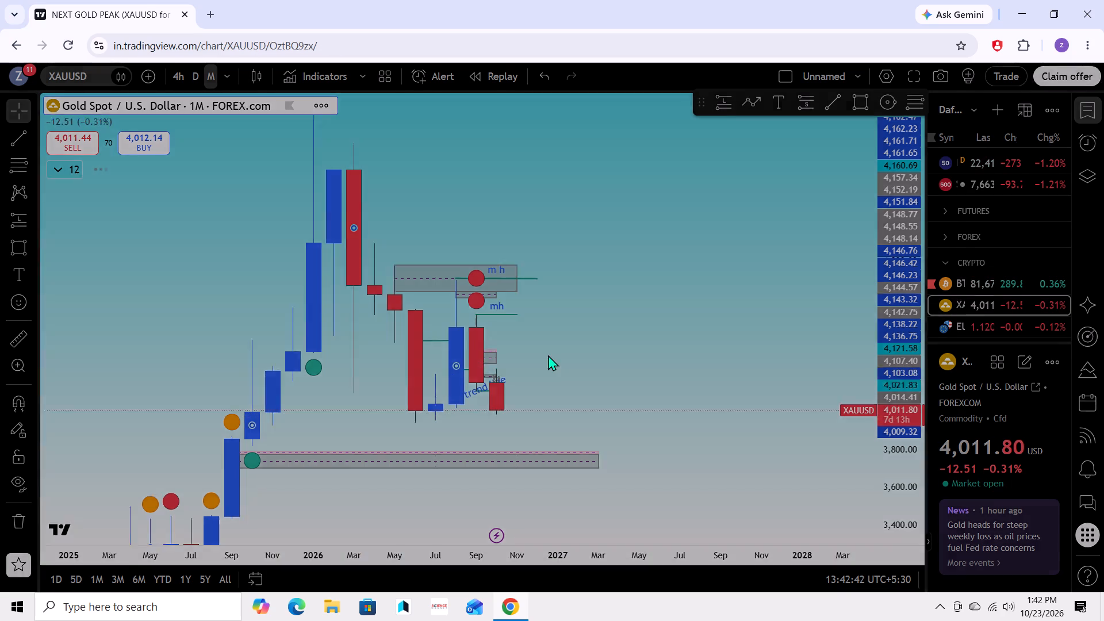
# Draw a trend line along the June–July 2026 lows, from about 3,950 in June 2026 to about 3,957 in March 2027.
pyautogui.moveTo(584, 356); pyautogui.dragTo(611, 375)
pyautogui.moveTo(619, 372); pyautogui.dragTo(738, 392)
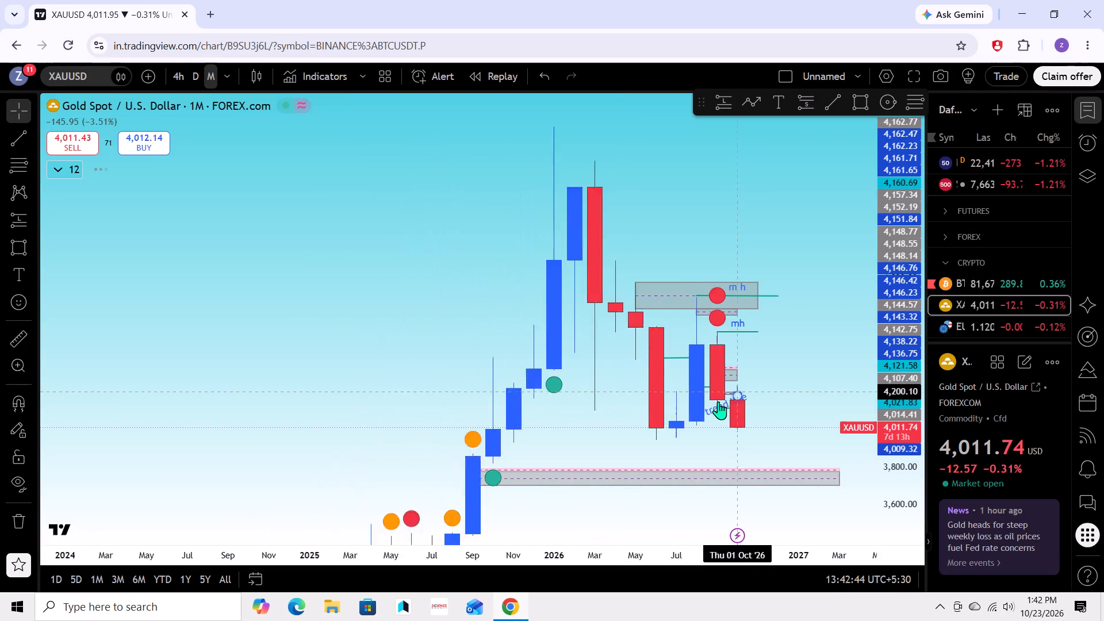
pyautogui.moveTo(689, 413); pyautogui.dragTo(553, 409)
pyautogui.moveTo(375, 247); pyautogui.dragTo(266, 191)
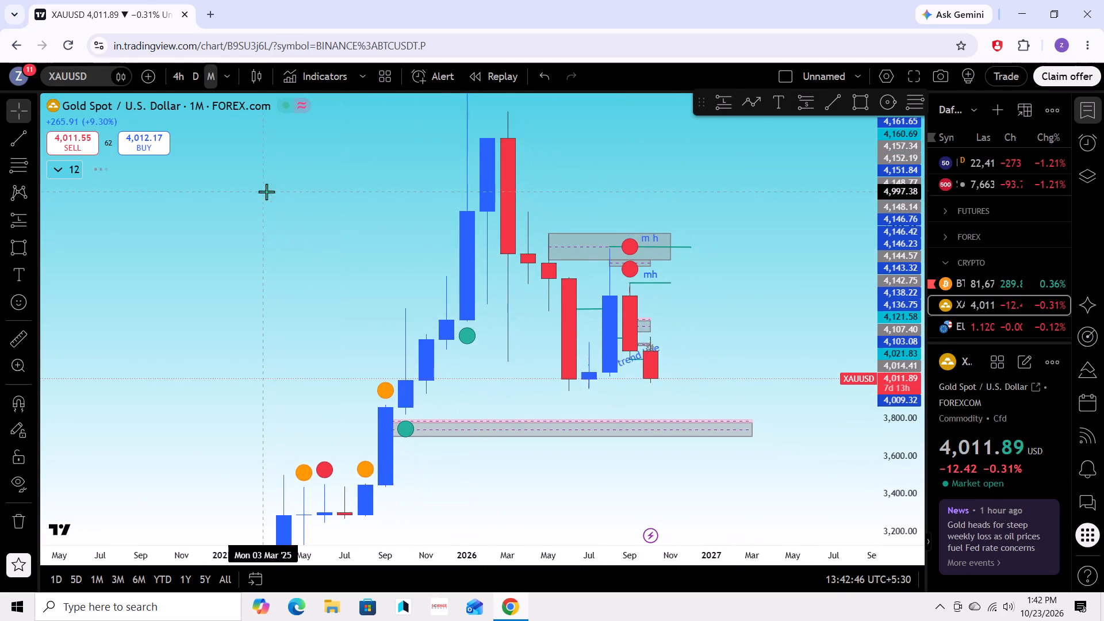
pyautogui.moveTo(625, 377); pyautogui.dragTo(669, 395)
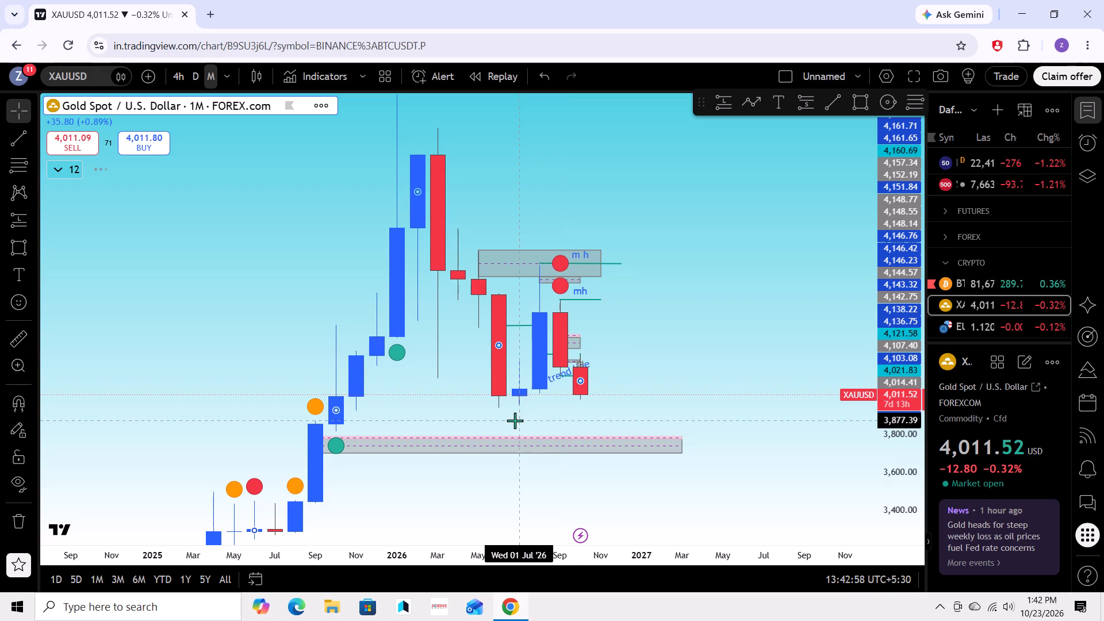
pyautogui.moveTo(653, 352); pyautogui.dragTo(641, 384)
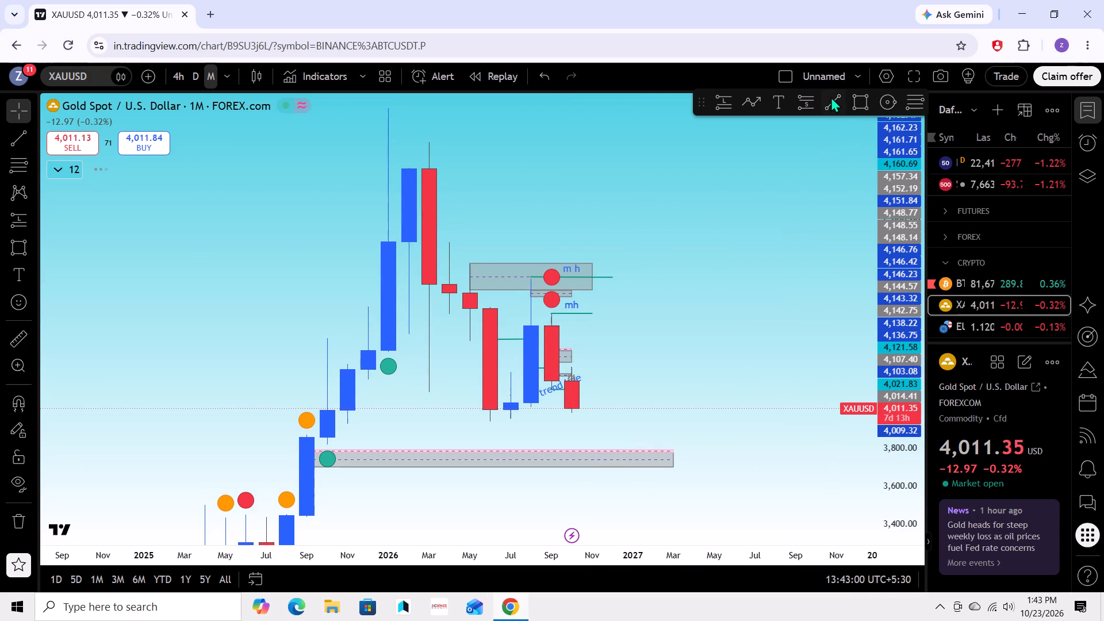
pyautogui.click(831, 97)
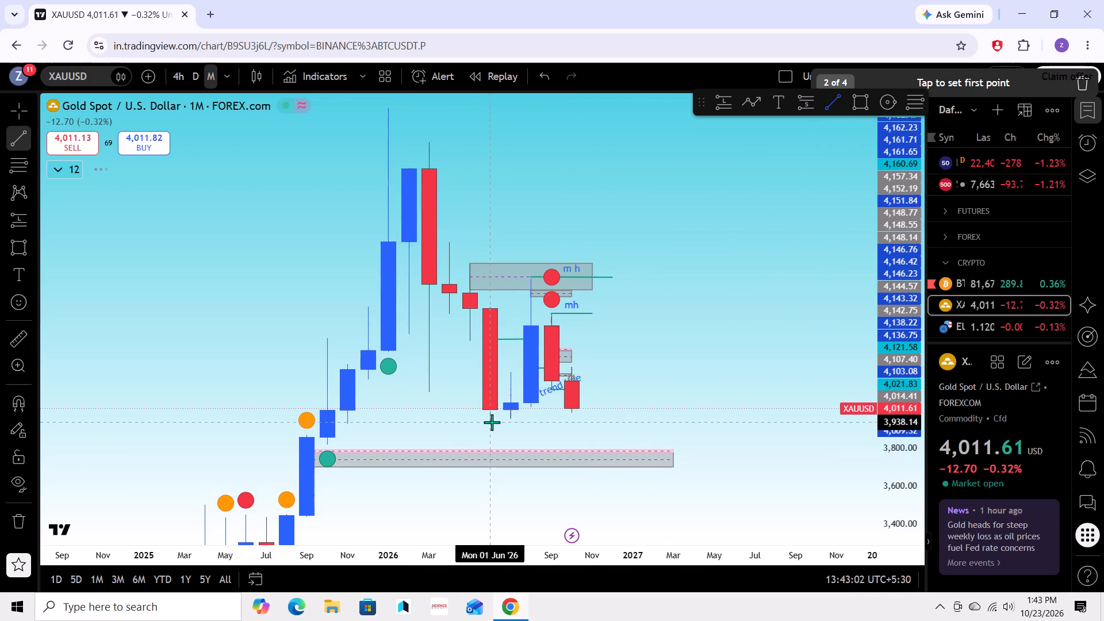
pyautogui.moveTo(489, 420); pyautogui.dragTo(645, 429)
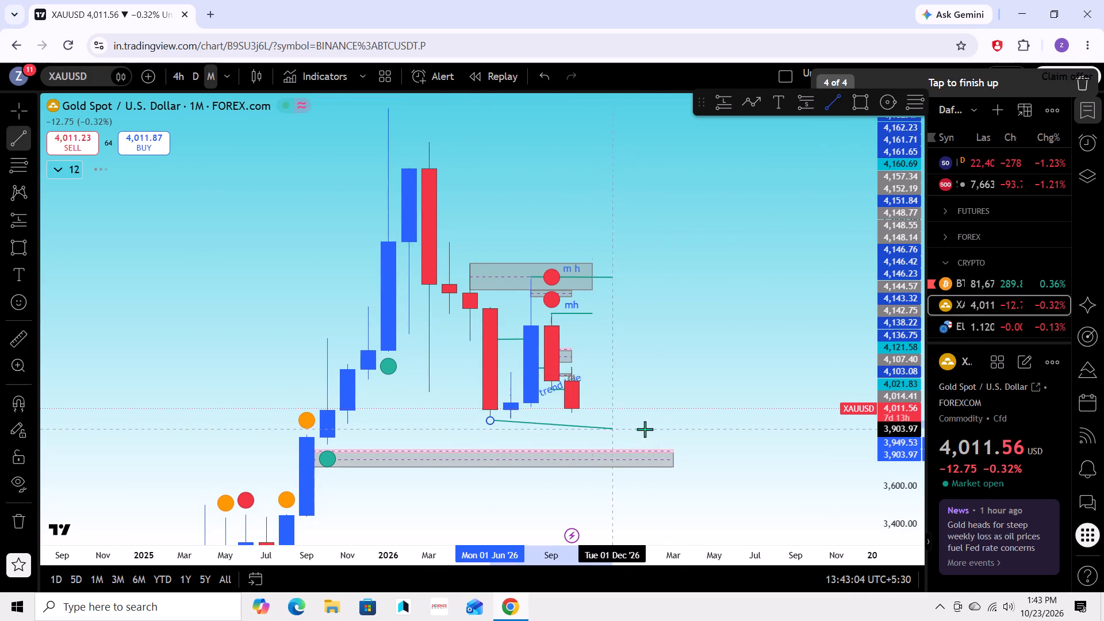
pyautogui.moveTo(645, 429); pyautogui.dragTo(667, 419)
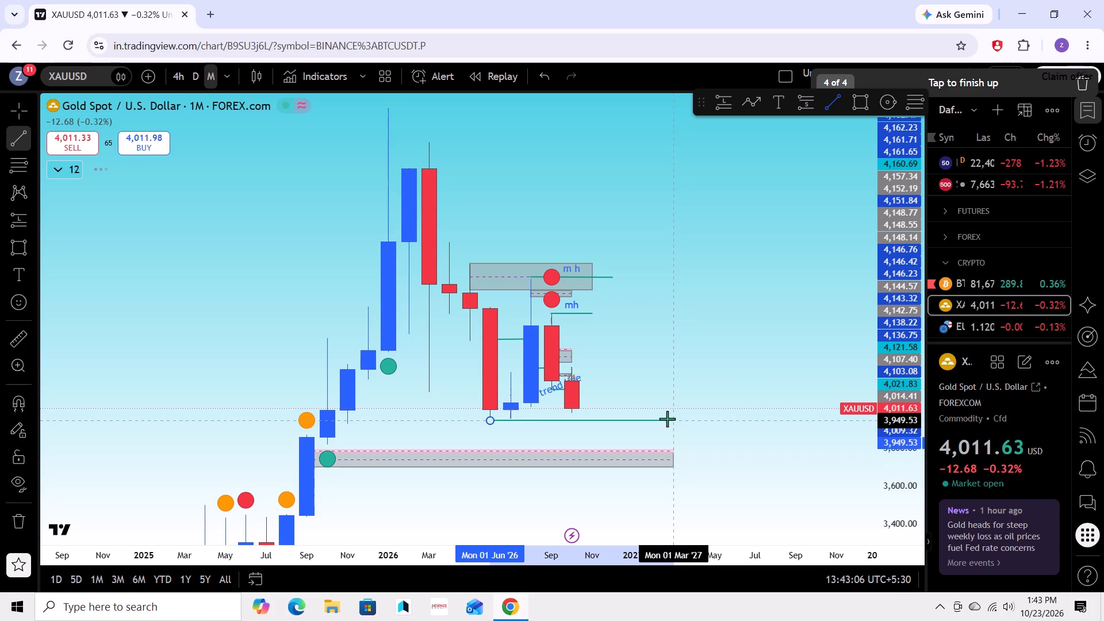
pyautogui.moveTo(667, 419); pyautogui.dragTo(668, 420)
pyautogui.click(668, 419)
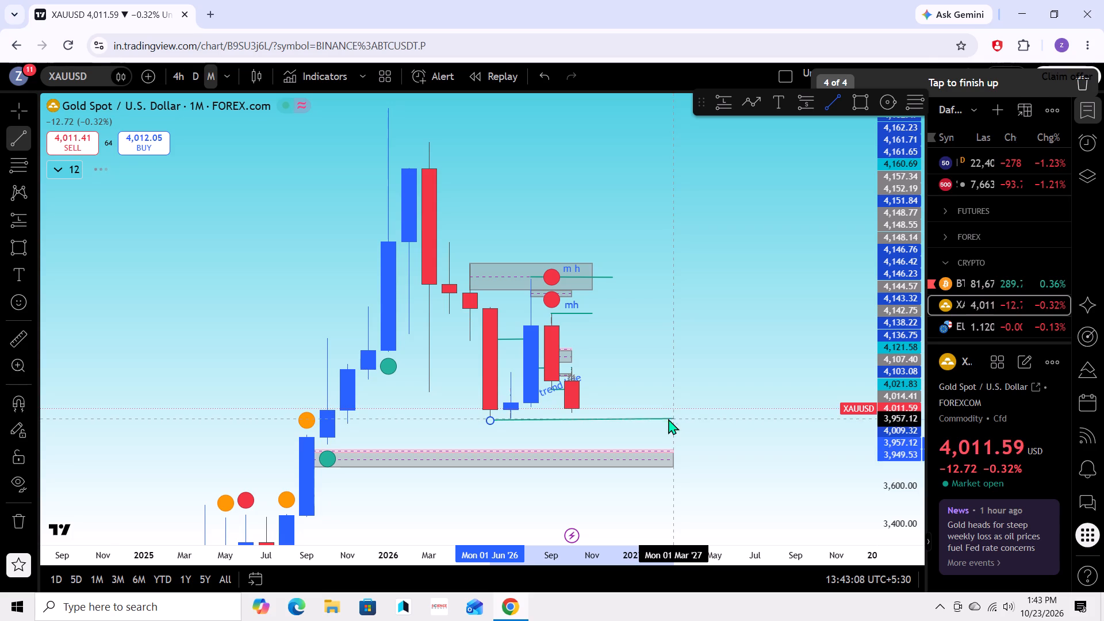
pyautogui.click(681, 398)
# Move the new trend line down slightly so its starting point sits on the June 2026 low, at about 3,945.
pyautogui.scroll(3, 675, 409)
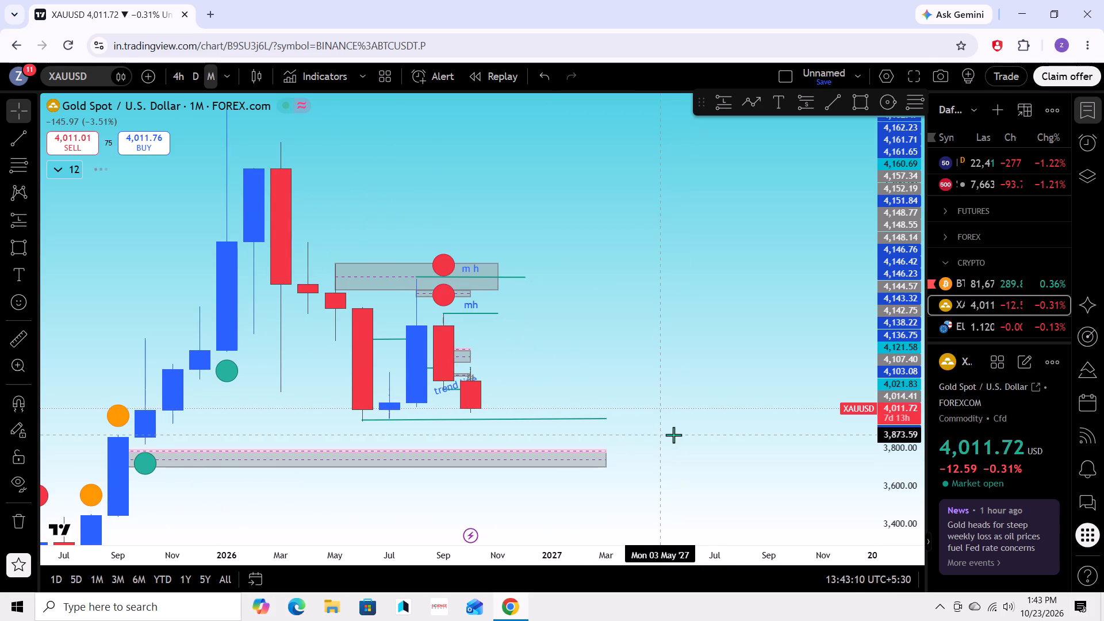
pyautogui.scroll(5, 885, 389)
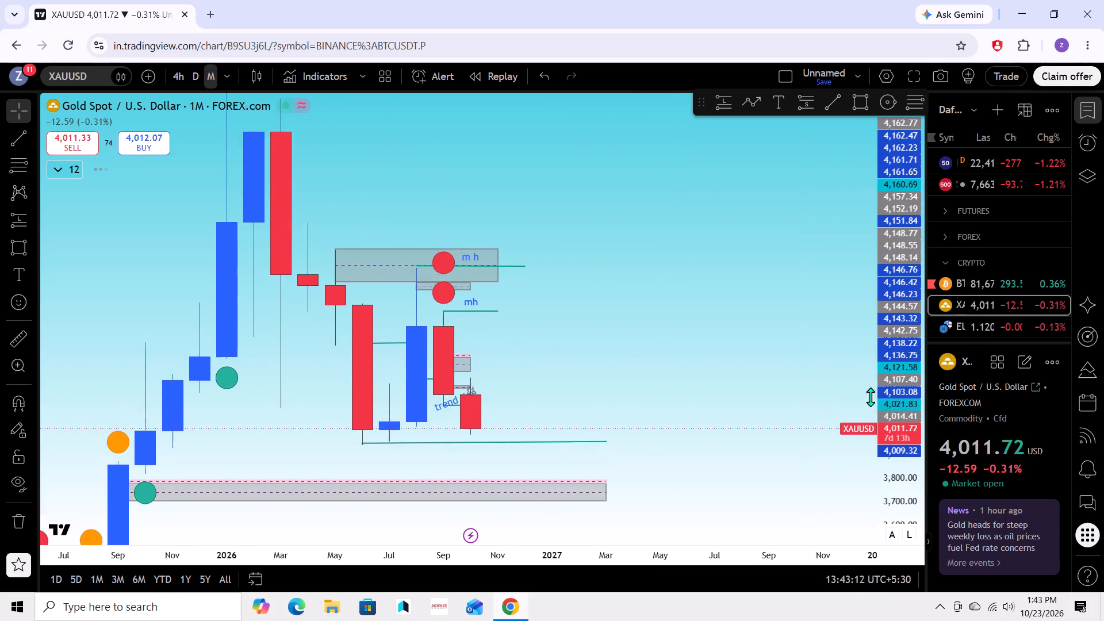
pyautogui.scroll(14, 860, 405)
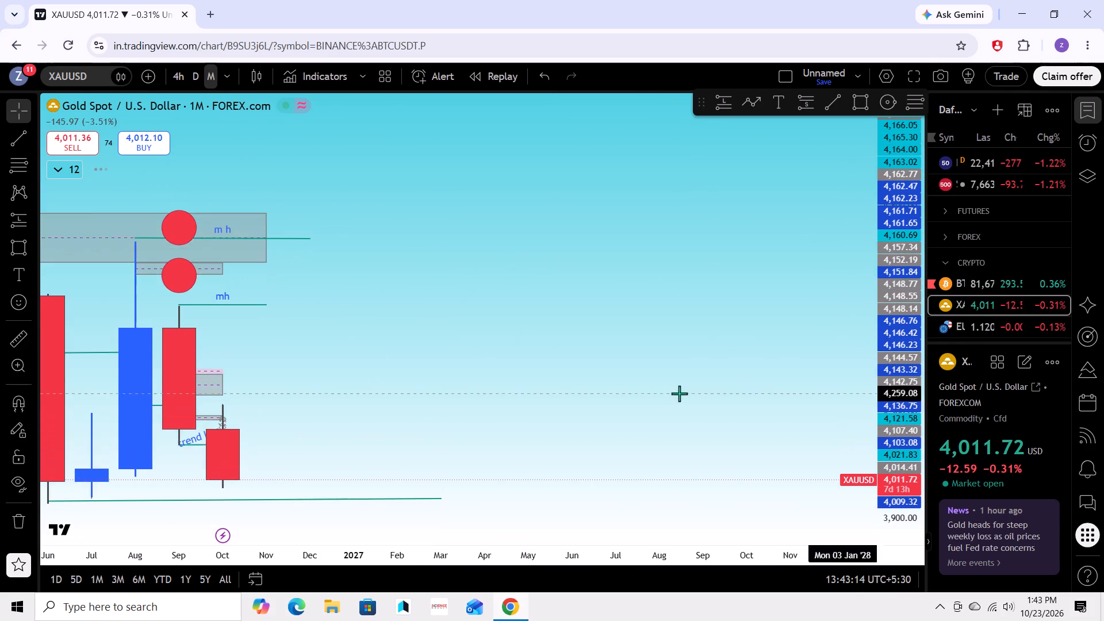
pyautogui.scroll(-4, 669, 392)
pyautogui.moveTo(697, 395); pyautogui.dragTo(765, 239)
pyautogui.click(634, 327)
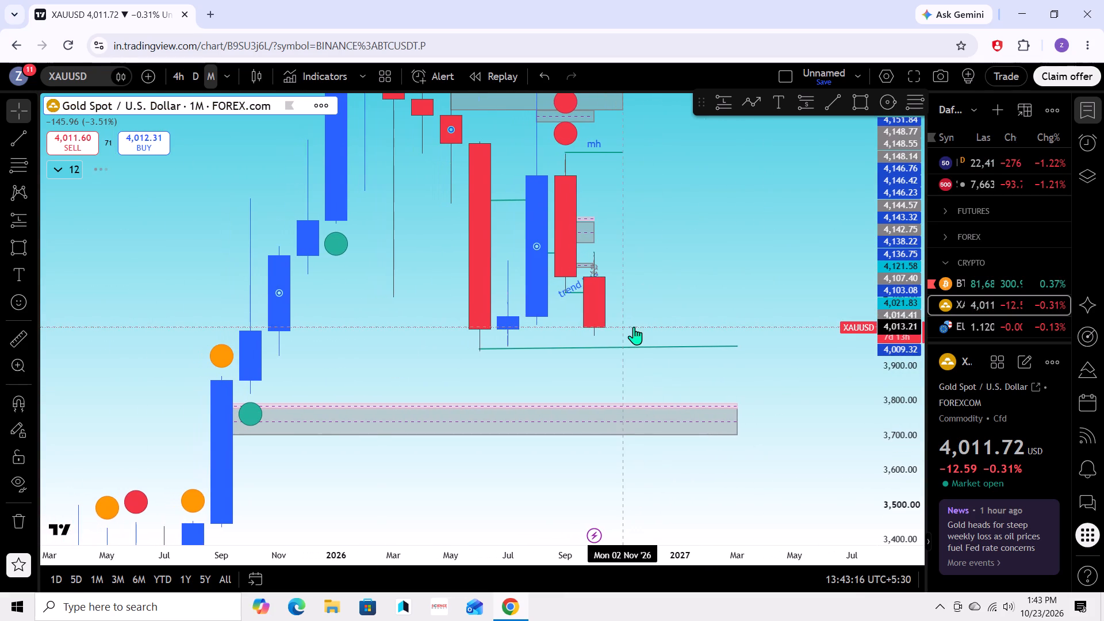
pyautogui.moveTo(611, 347); pyautogui.dragTo(624, 346)
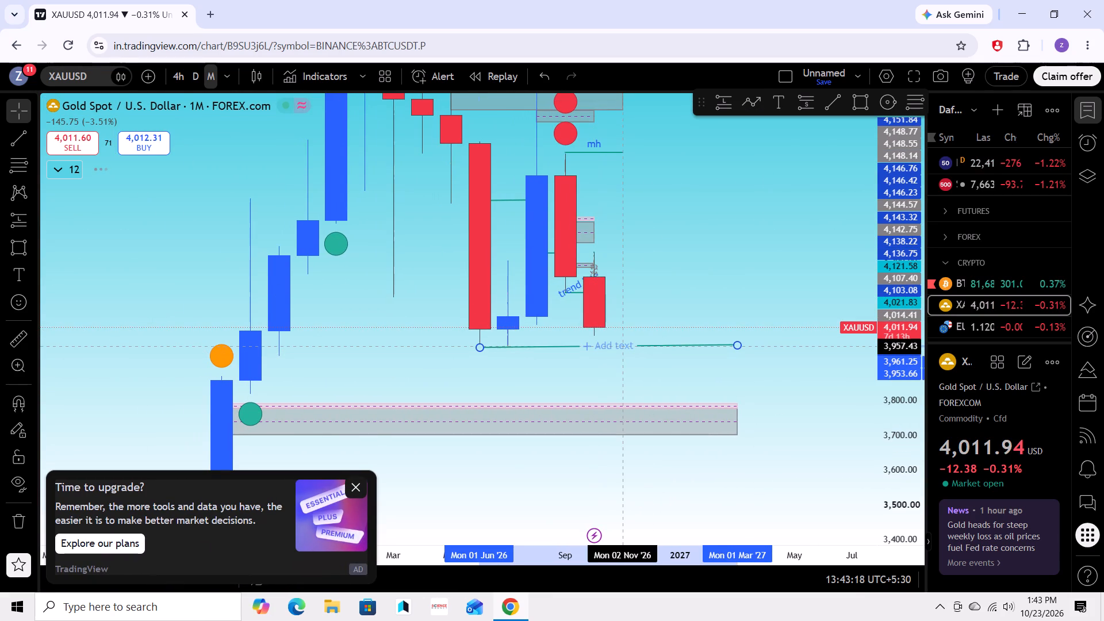
pyautogui.moveTo(624, 346); pyautogui.dragTo(625, 349)
pyautogui.click(628, 313)
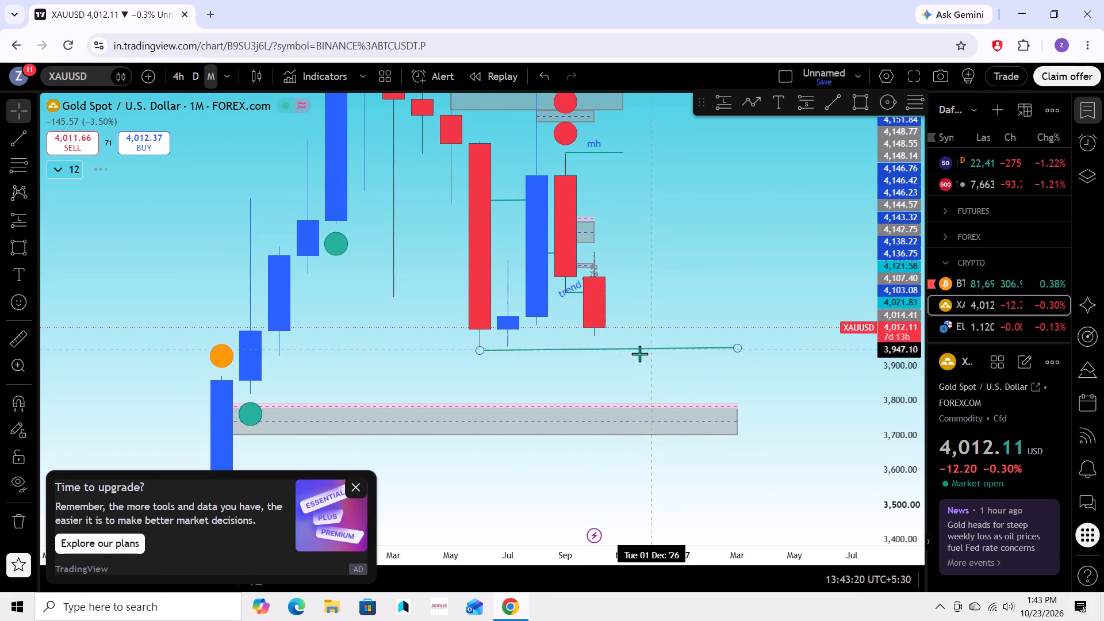
# Adjust the trend line's March 2027 endpoint so the line runs horizontally from the June 2026 low at about 3,945.
pyautogui.moveTo(640, 357); pyautogui.dragTo(632, 366)
pyautogui.scroll(-3, 627, 360)
pyautogui.moveTo(693, 382); pyautogui.dragTo(660, 385)
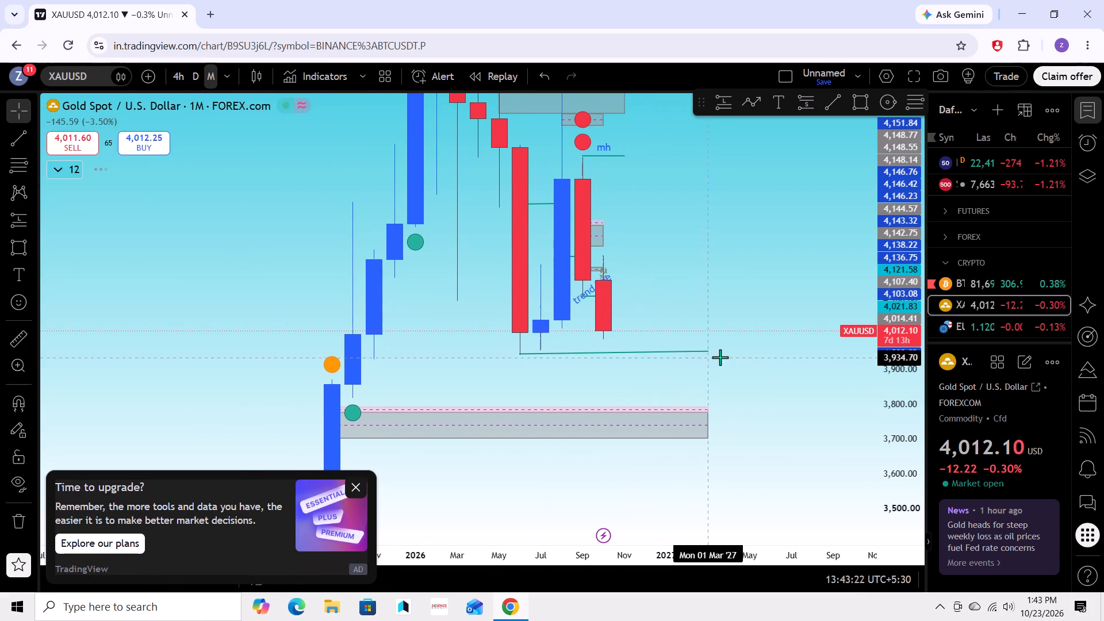
pyautogui.click(718, 373)
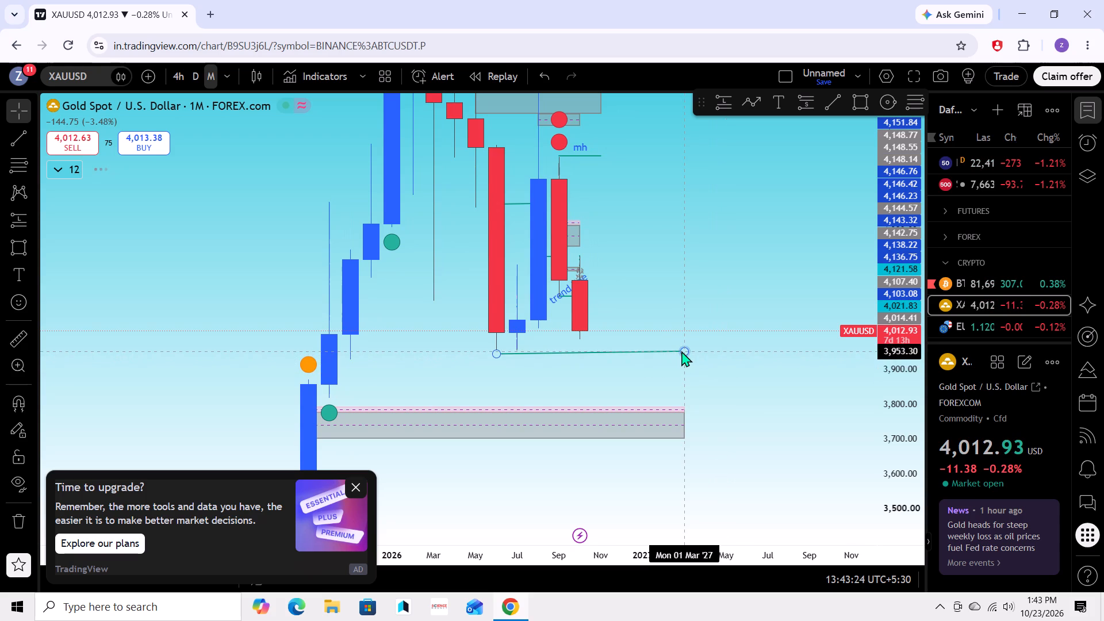
pyautogui.moveTo(688, 351); pyautogui.dragTo(688, 356)
pyautogui.click(690, 358)
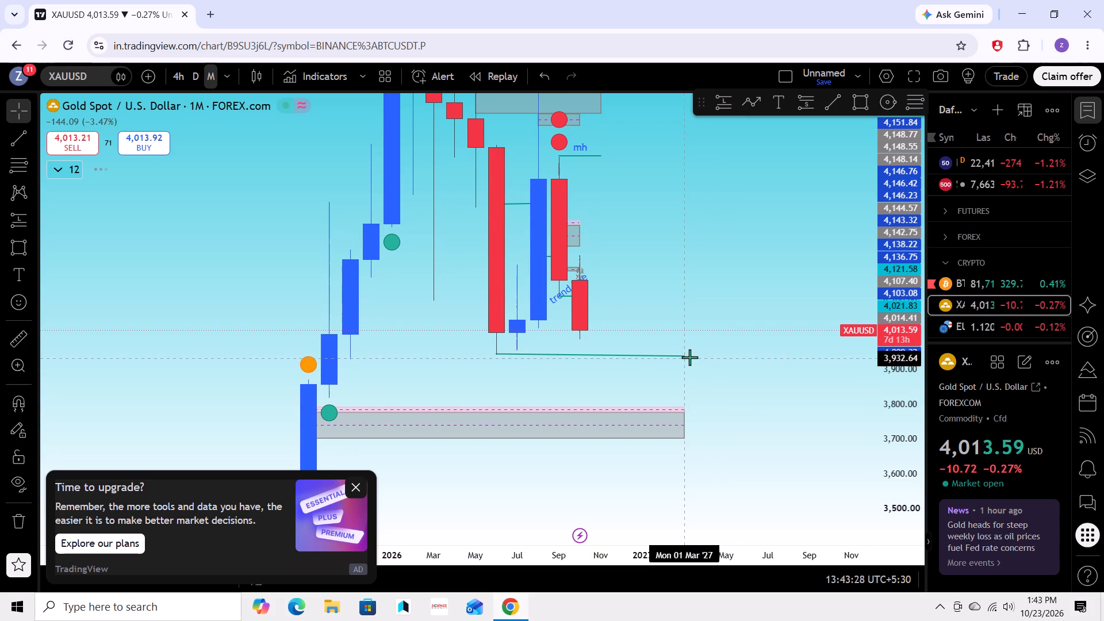
pyautogui.moveTo(684, 351); pyautogui.dragTo(688, 346)
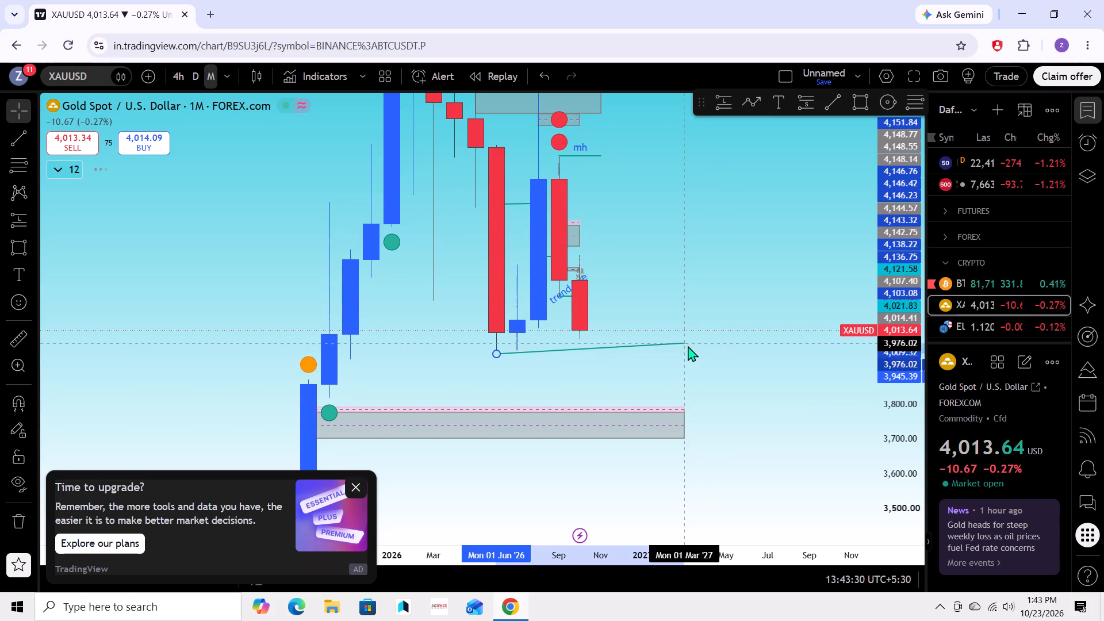
pyautogui.moveTo(688, 346); pyautogui.dragTo(688, 358)
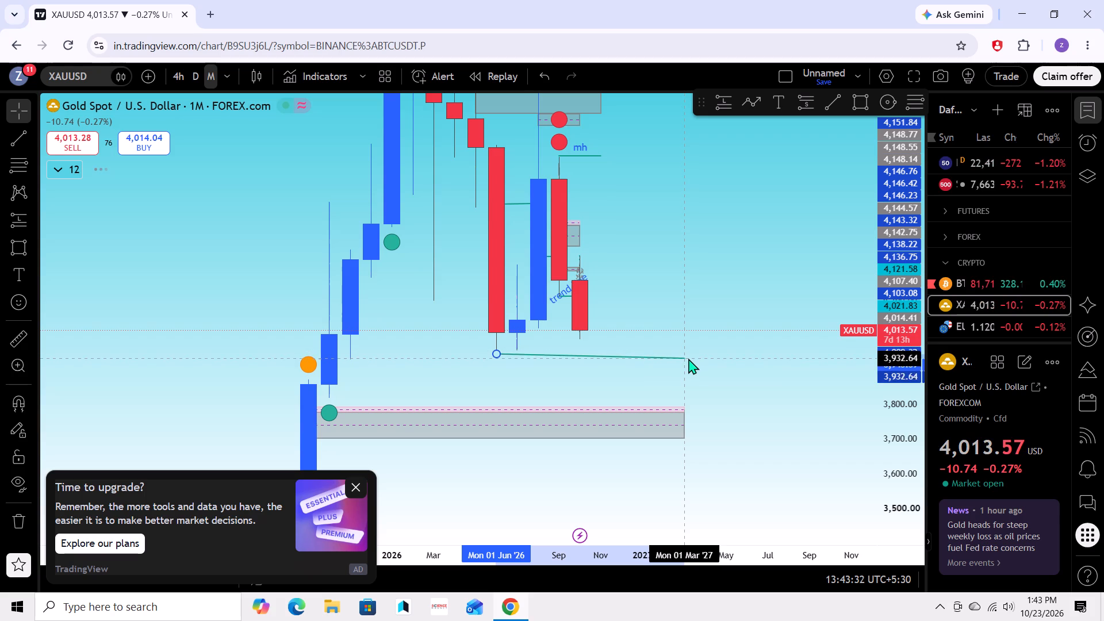
pyautogui.moveTo(688, 358); pyautogui.dragTo(690, 354)
pyautogui.click(701, 344)
# Delete the small grey zone and the thin pink zone overlapping it, beside the September 2026 candle.
pyautogui.moveTo(720, 369); pyautogui.dragTo(714, 376)
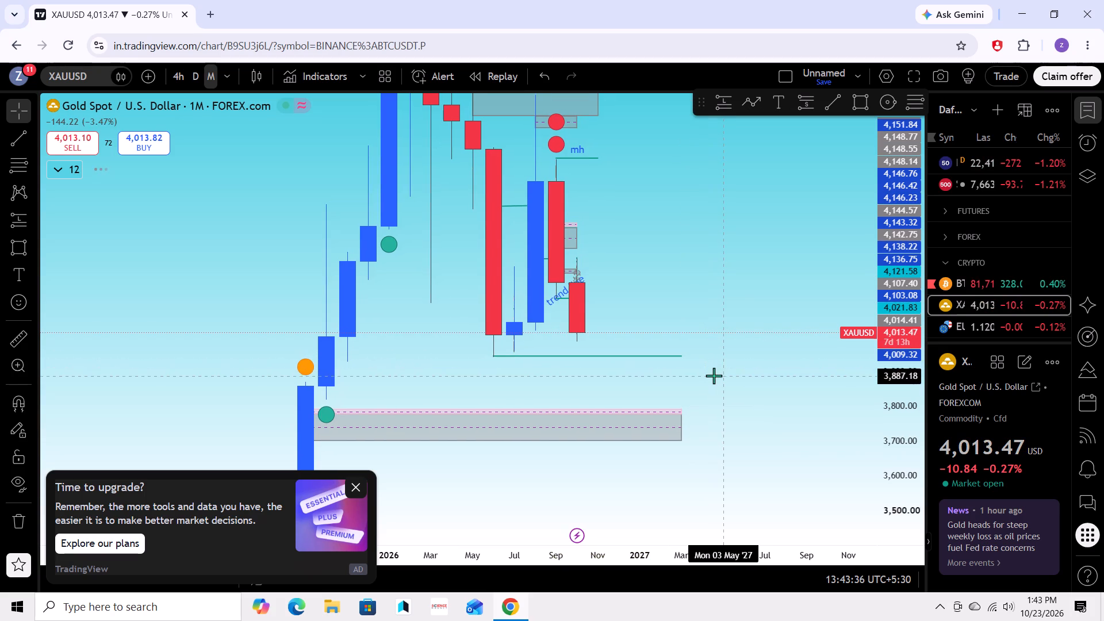
pyautogui.moveTo(761, 368); pyautogui.dragTo(754, 381)
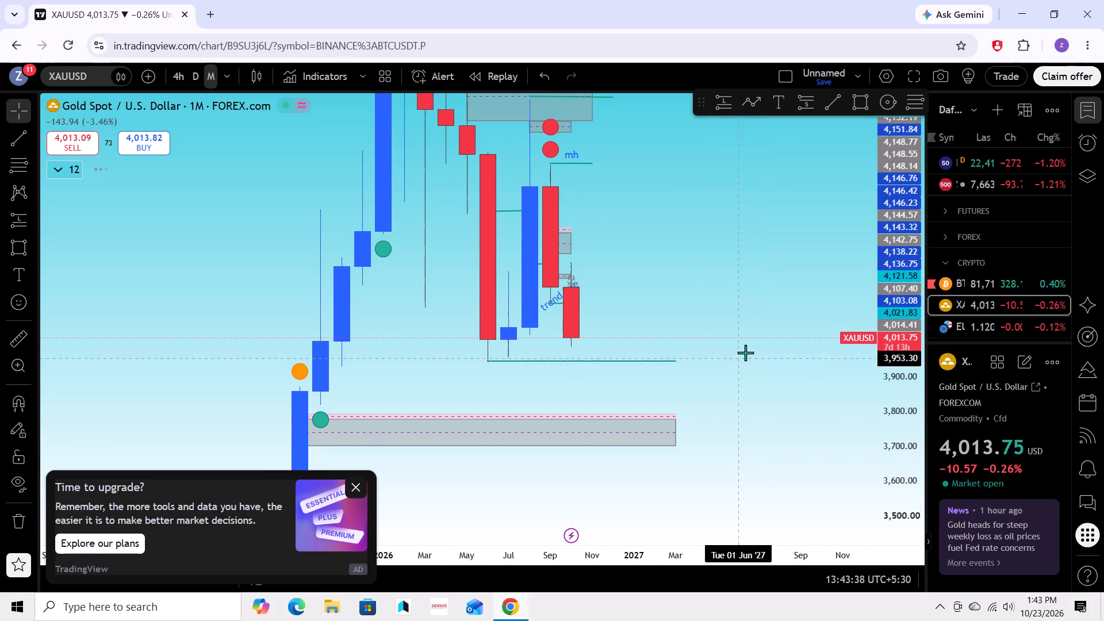
pyautogui.moveTo(745, 350); pyautogui.dragTo(734, 381)
pyautogui.moveTo(724, 325); pyautogui.dragTo(735, 359)
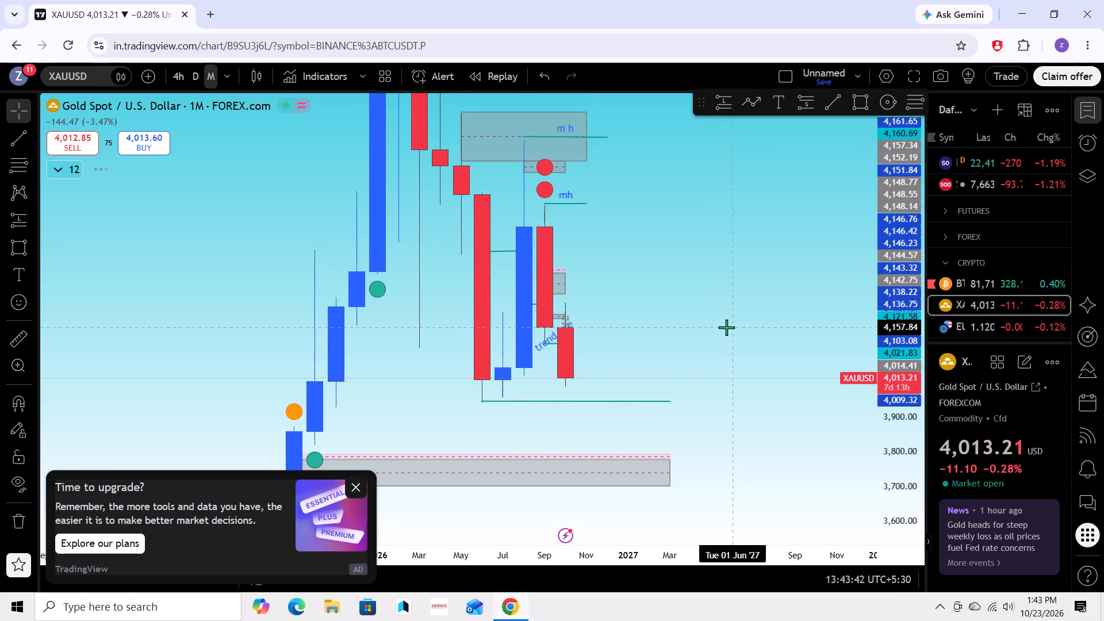
pyautogui.click(562, 275)
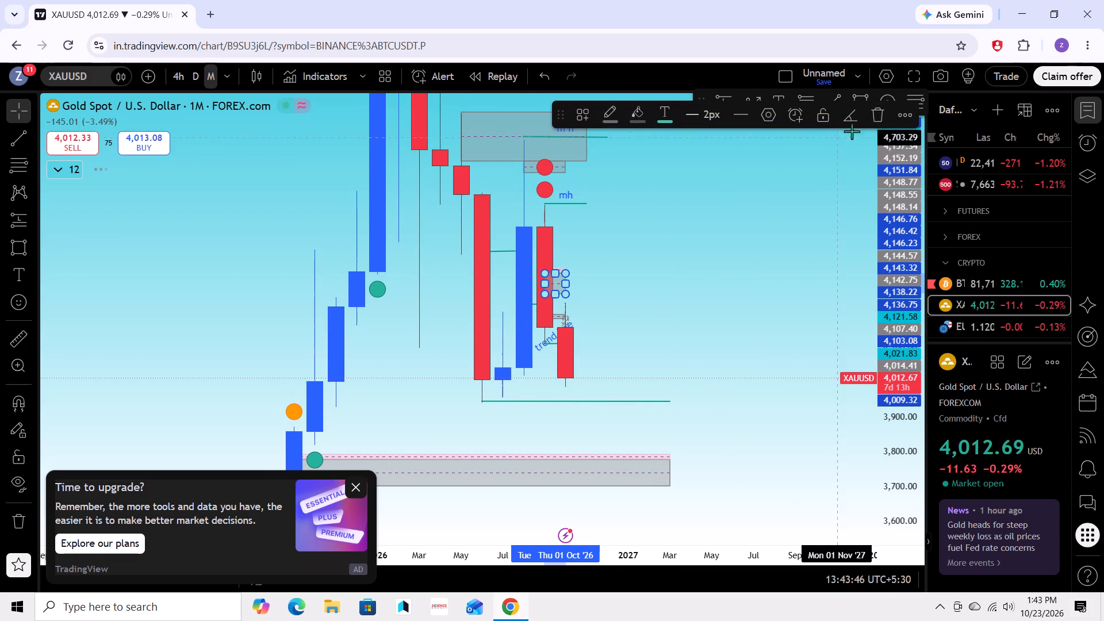
pyautogui.click(875, 106)
pyautogui.click(562, 271)
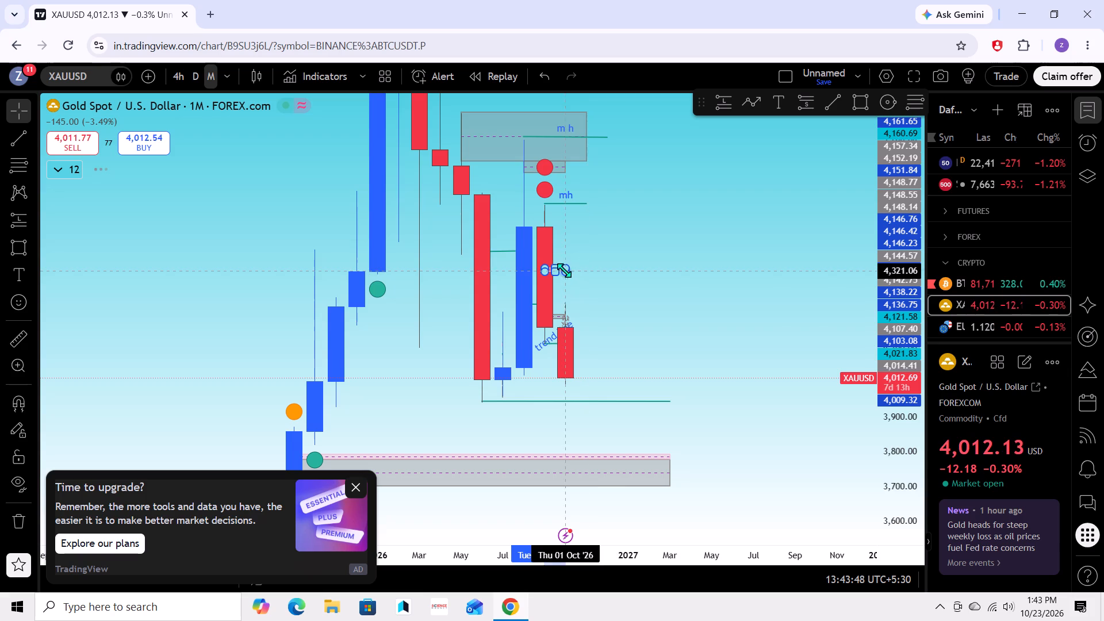
pyautogui.click(882, 112)
# Examine the monthly candles from 2025 through October 2026 against the new low line and the lower grey zone.
pyautogui.moveTo(739, 321); pyautogui.dragTo(793, 320)
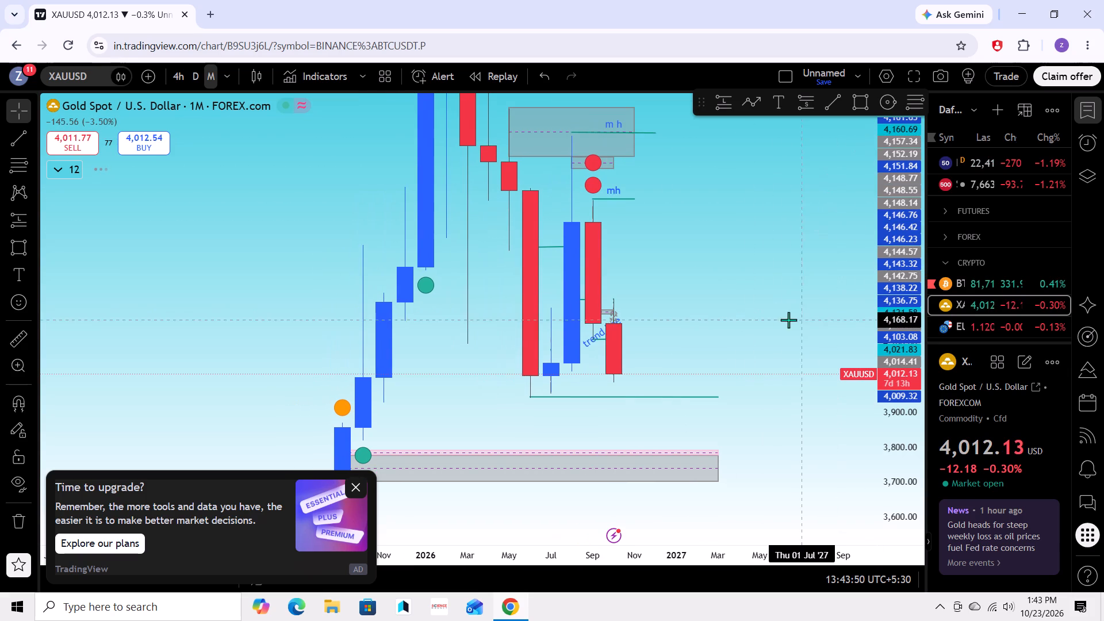
pyautogui.moveTo(752, 317); pyautogui.dragTo(720, 386)
pyautogui.scroll(-10, 890, 285)
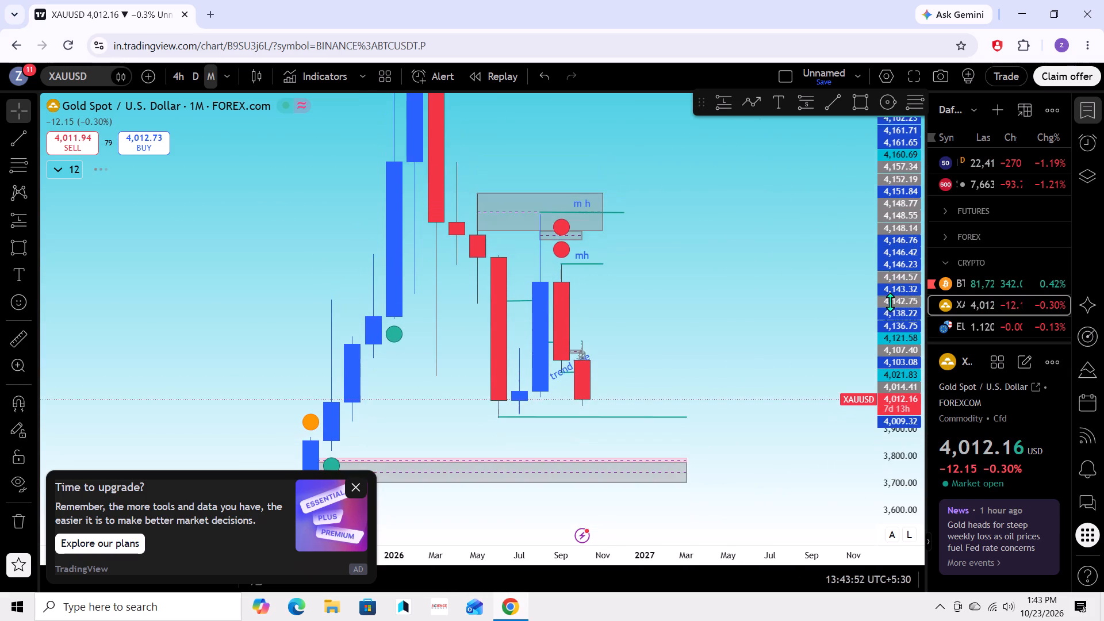
pyautogui.scroll(-7, 890, 302)
pyautogui.moveTo(781, 319); pyautogui.dragTo(820, 366)
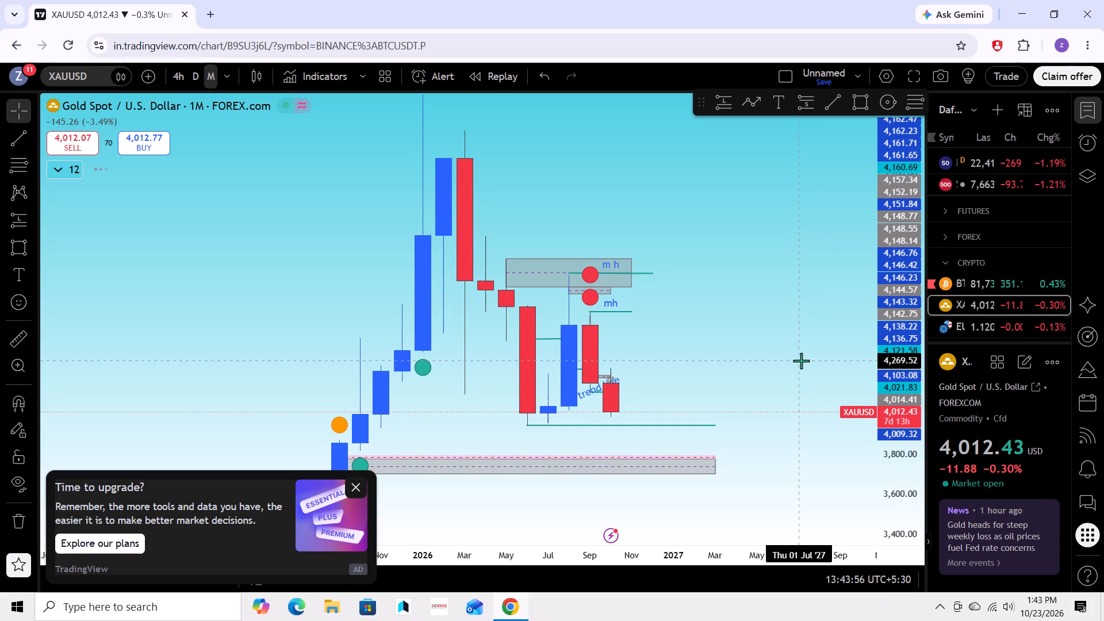
pyautogui.moveTo(735, 373); pyautogui.dragTo(765, 346)
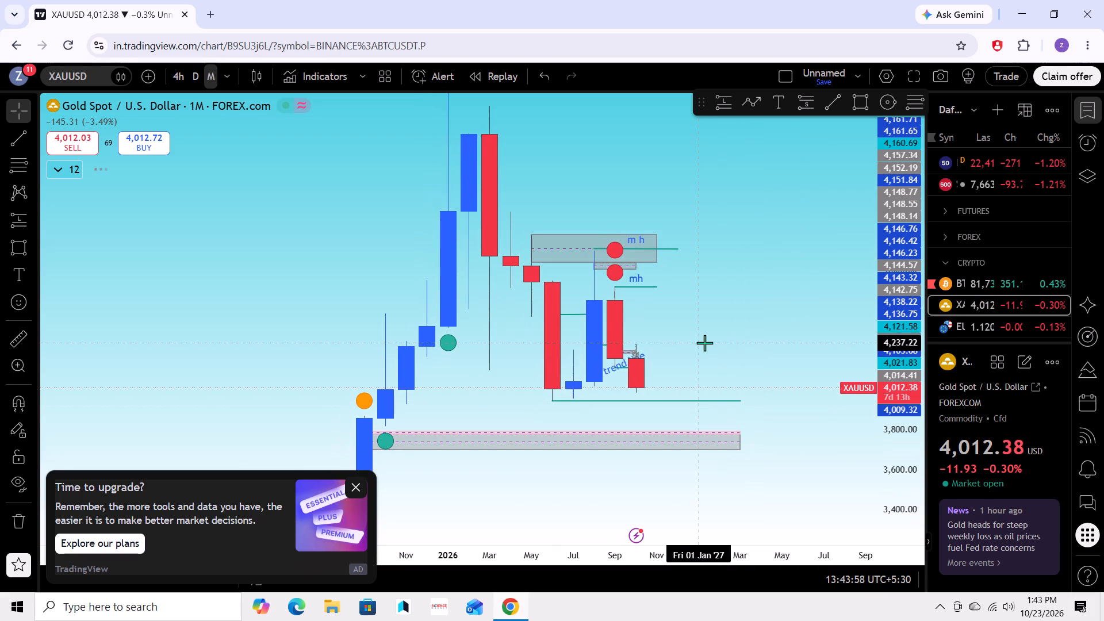
pyautogui.moveTo(775, 382); pyautogui.dragTo(809, 341)
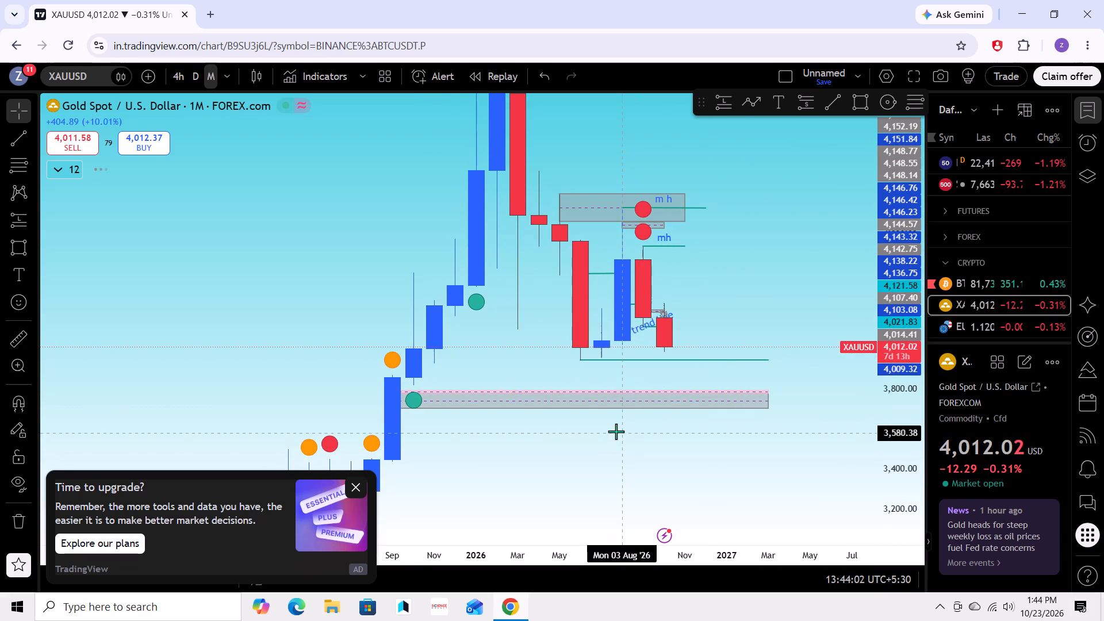
pyautogui.moveTo(582, 453); pyautogui.dragTo(676, 350)
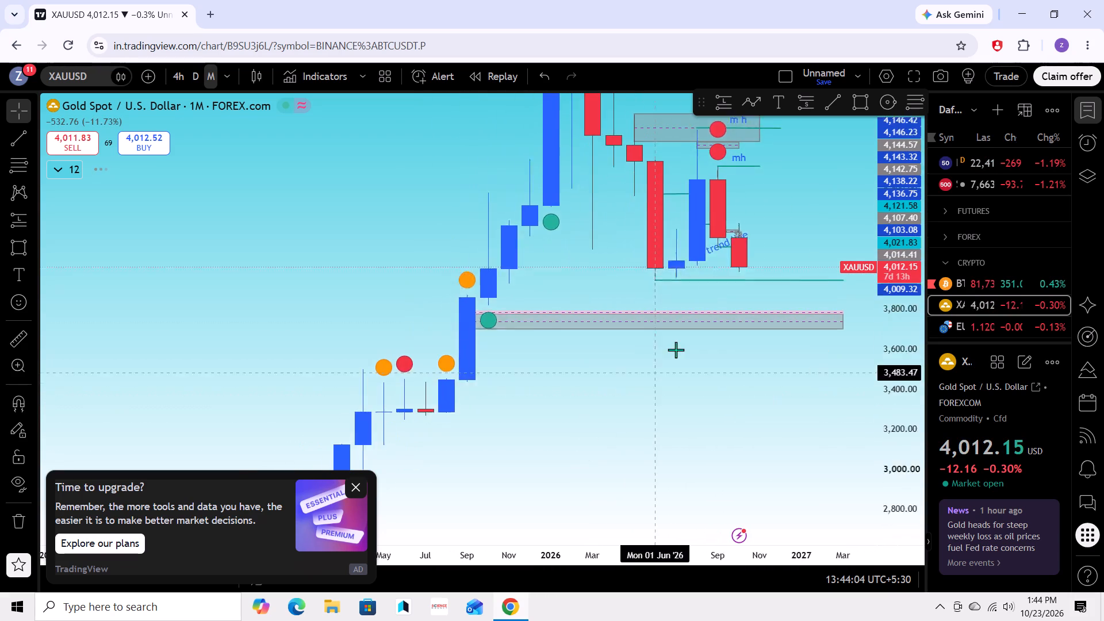
pyautogui.moveTo(676, 350); pyautogui.dragTo(675, 353)
pyautogui.scroll(-3, 676, 347)
pyautogui.moveTo(726, 347); pyautogui.dragTo(689, 389)
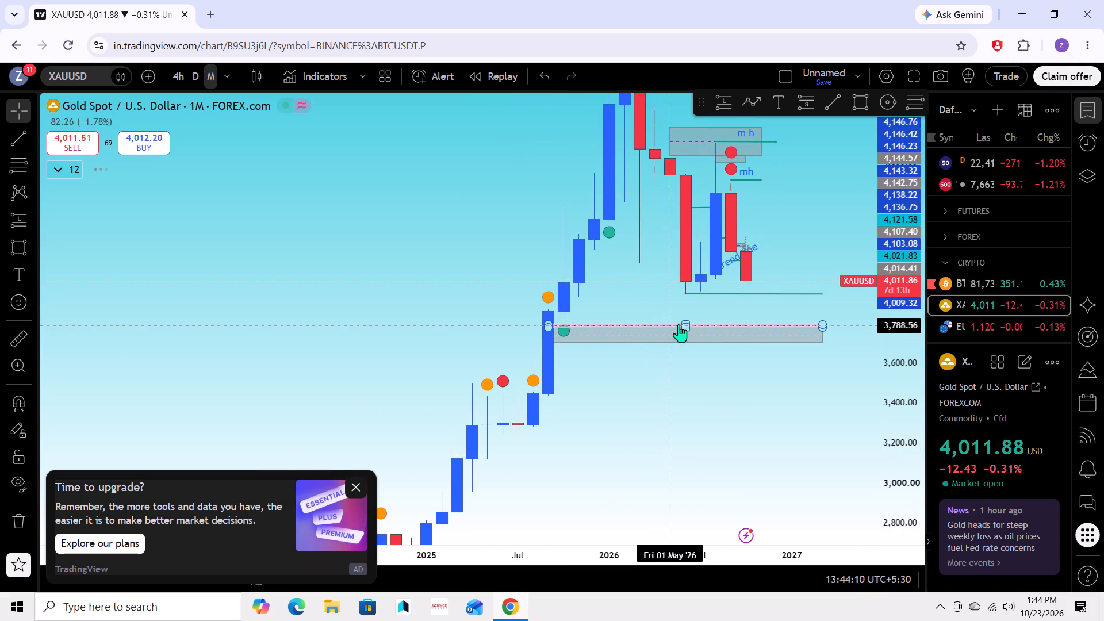
# Draw a rectangle zone from the September 2025 candle to April 2027, between about 3,925 and 3,875, below the June 2026 low line.
pyautogui.click(861, 99)
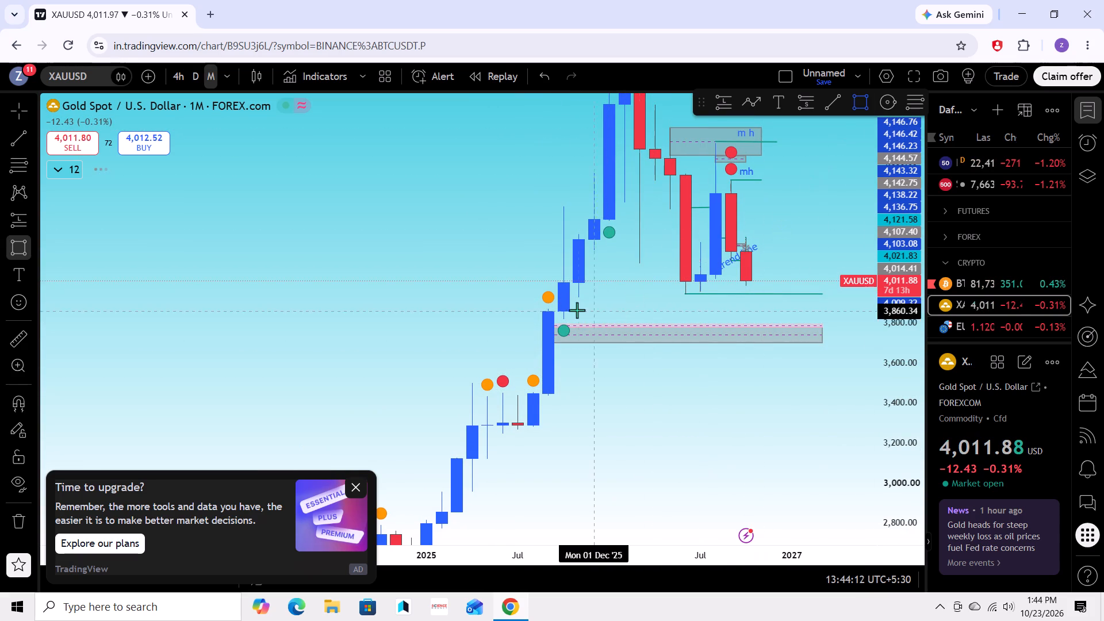
pyautogui.moveTo(553, 298); pyautogui.dragTo(862, 324)
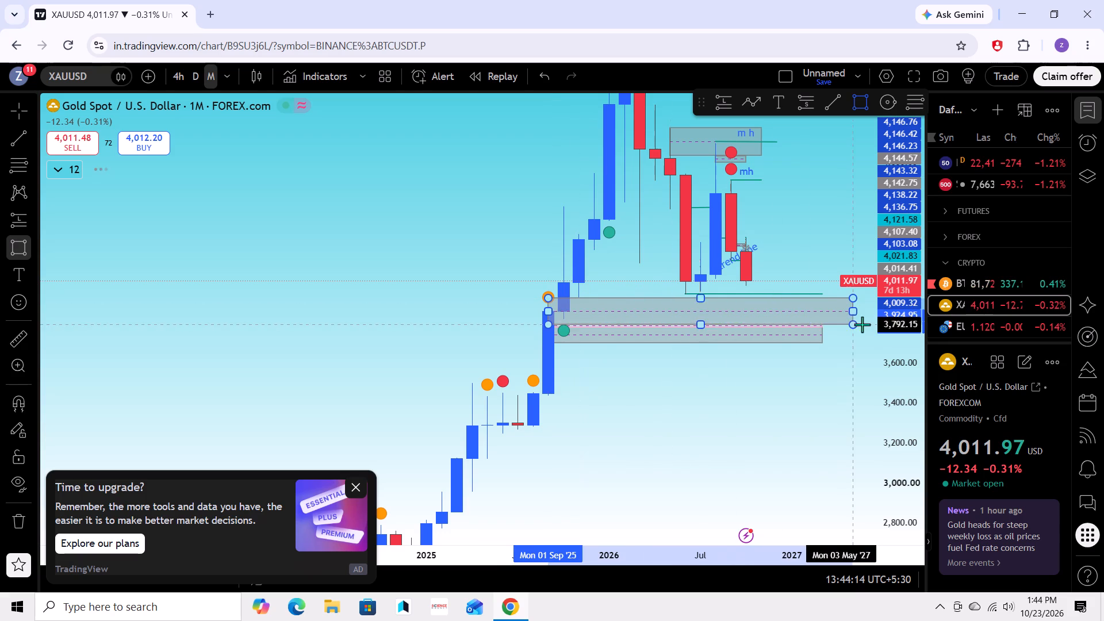
pyautogui.moveTo(862, 324); pyautogui.dragTo(845, 308)
pyautogui.click(845, 308)
pyautogui.click(591, 109)
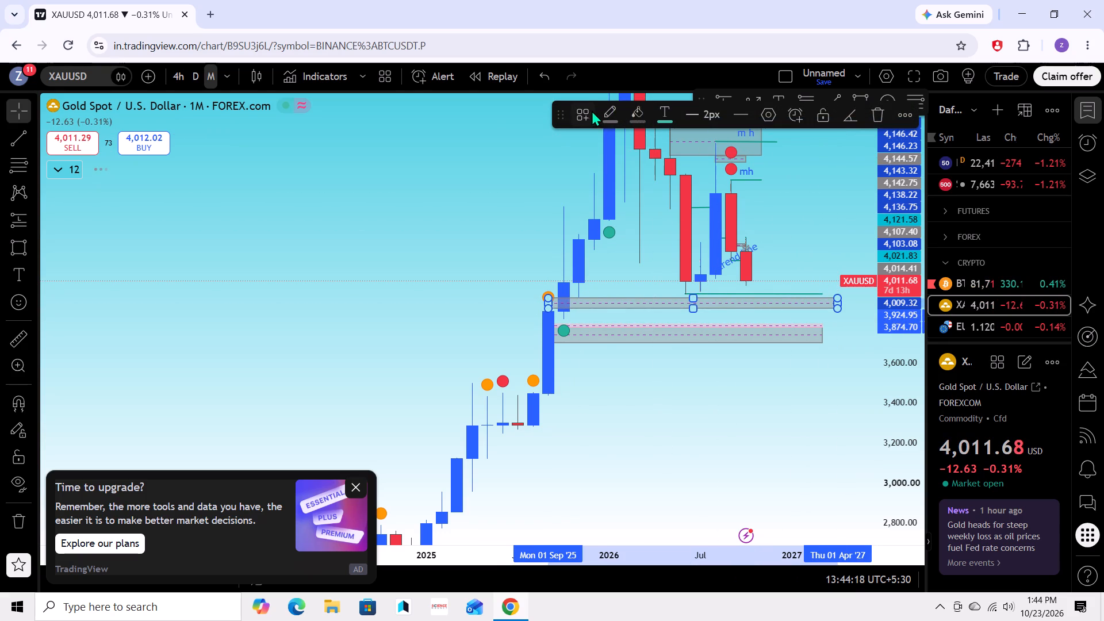
pyautogui.click(624, 240)
pyautogui.moveTo(706, 407); pyautogui.dragTo(609, 434)
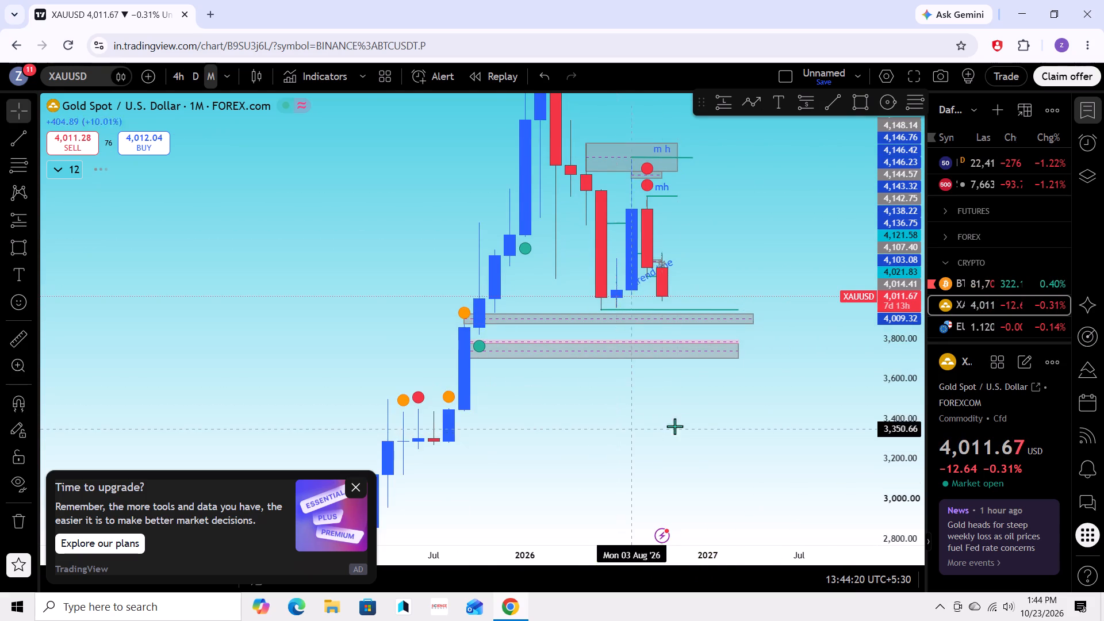
# Switch the XAUUSD chart from the monthly to the 1 week interval.
pyautogui.scroll(3, 692, 425)
pyautogui.moveTo(787, 378); pyautogui.dragTo(765, 409)
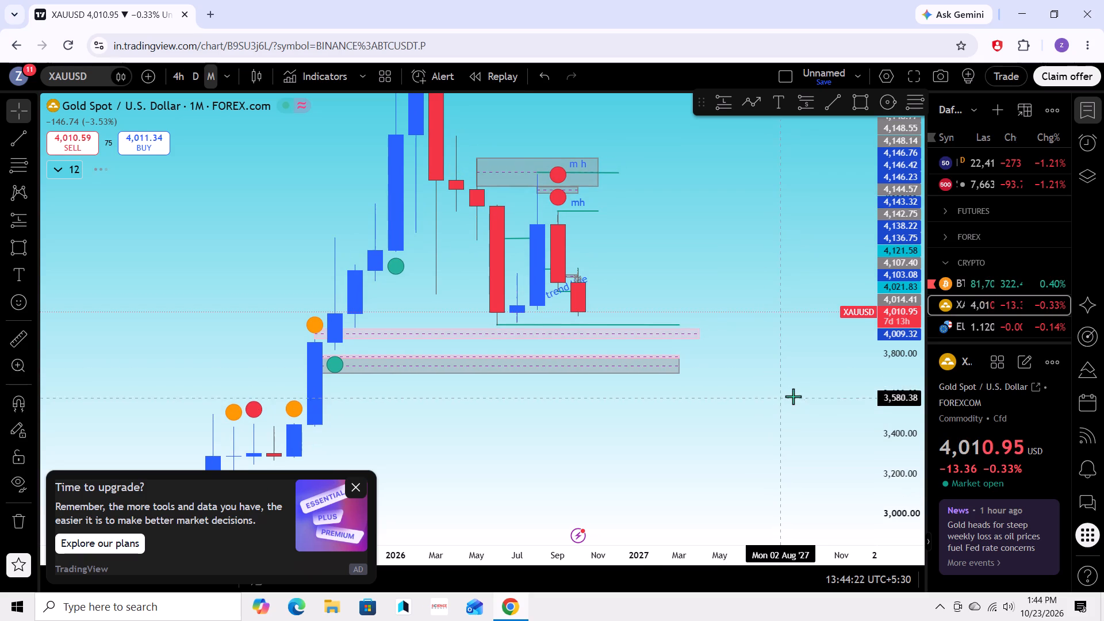
pyautogui.scroll(4, 898, 340)
pyautogui.scroll(-2, 843, 344)
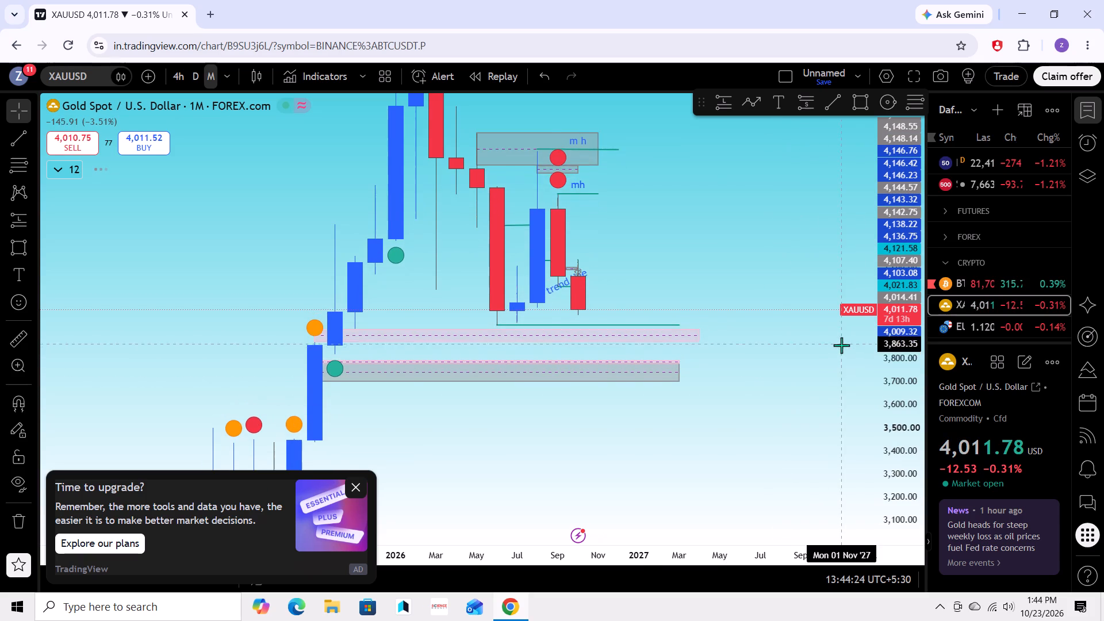
pyautogui.scroll(-2, 841, 345)
pyautogui.moveTo(810, 348); pyautogui.dragTo(816, 411)
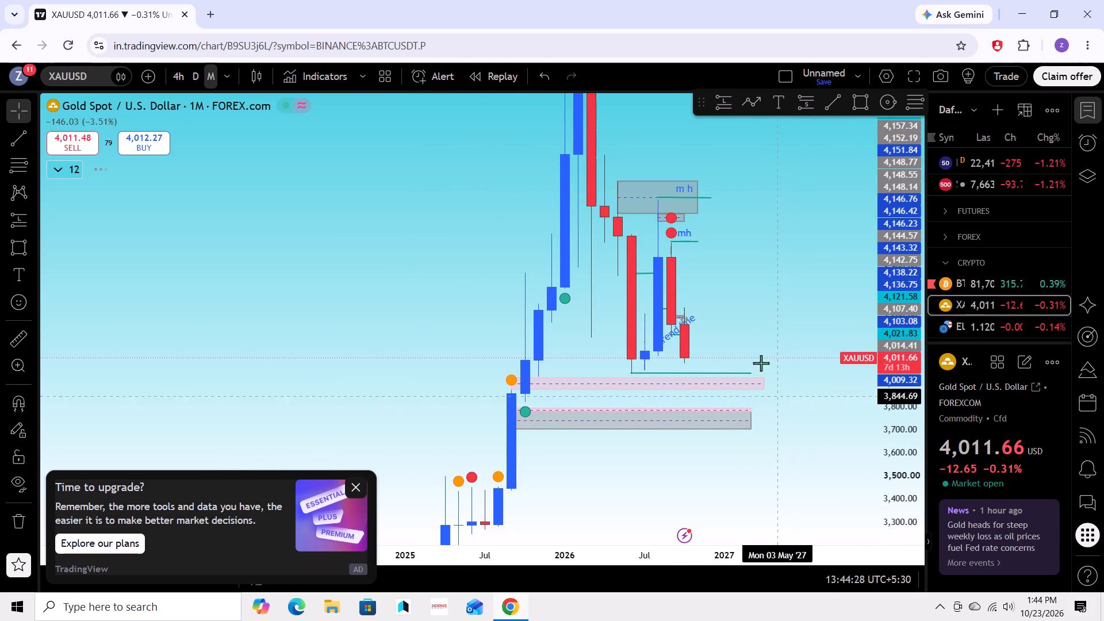
pyautogui.click(225, 68)
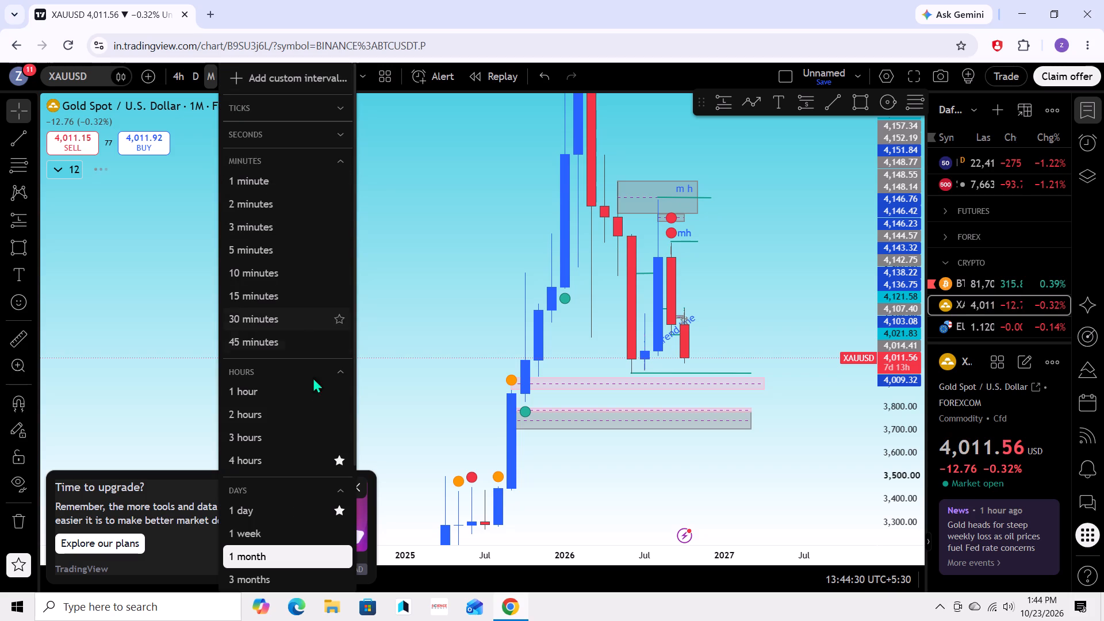
pyautogui.click(305, 526)
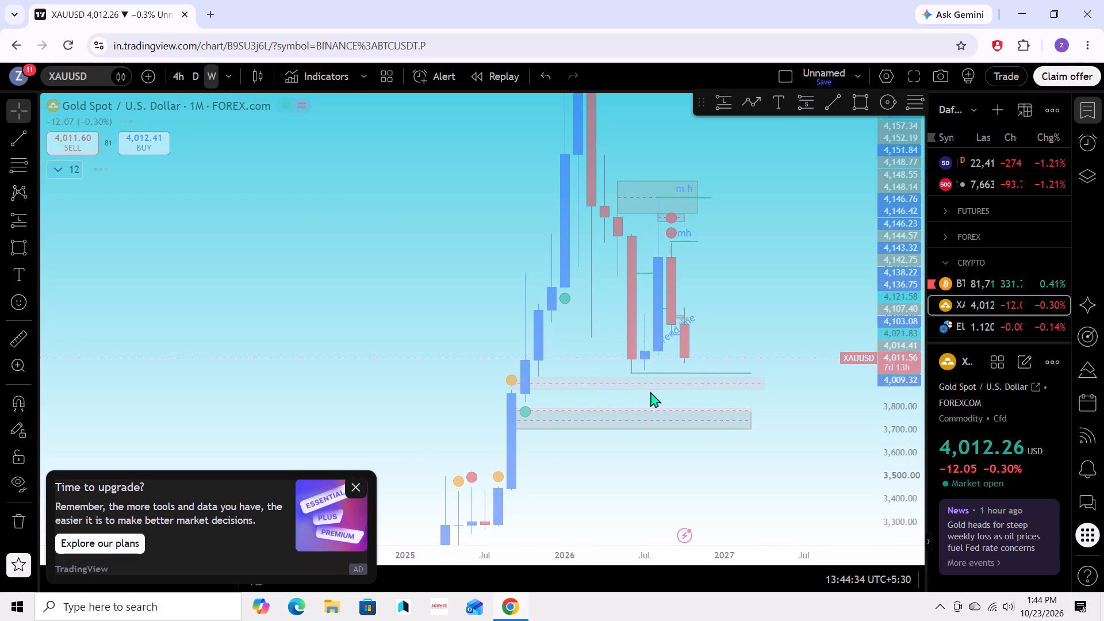
# Examine the weekly XAUUSD candles through October 2026 against the low line and the pink zone beneath it.
pyautogui.scroll(-4, 639, 411)
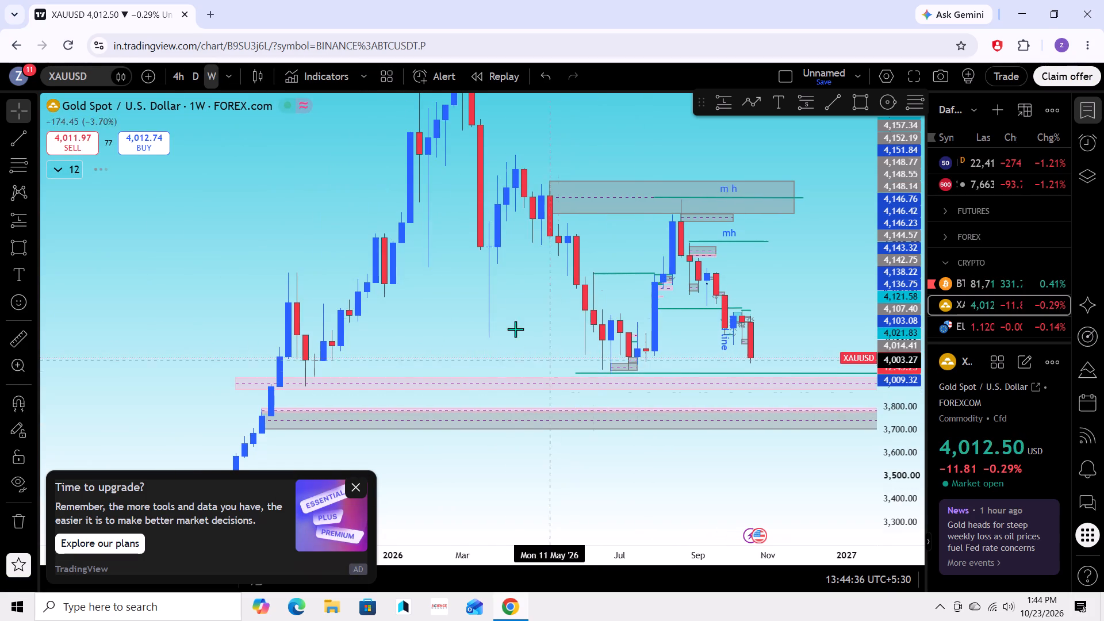
pyautogui.moveTo(499, 312); pyautogui.dragTo(494, 329)
pyautogui.scroll(5, 897, 346)
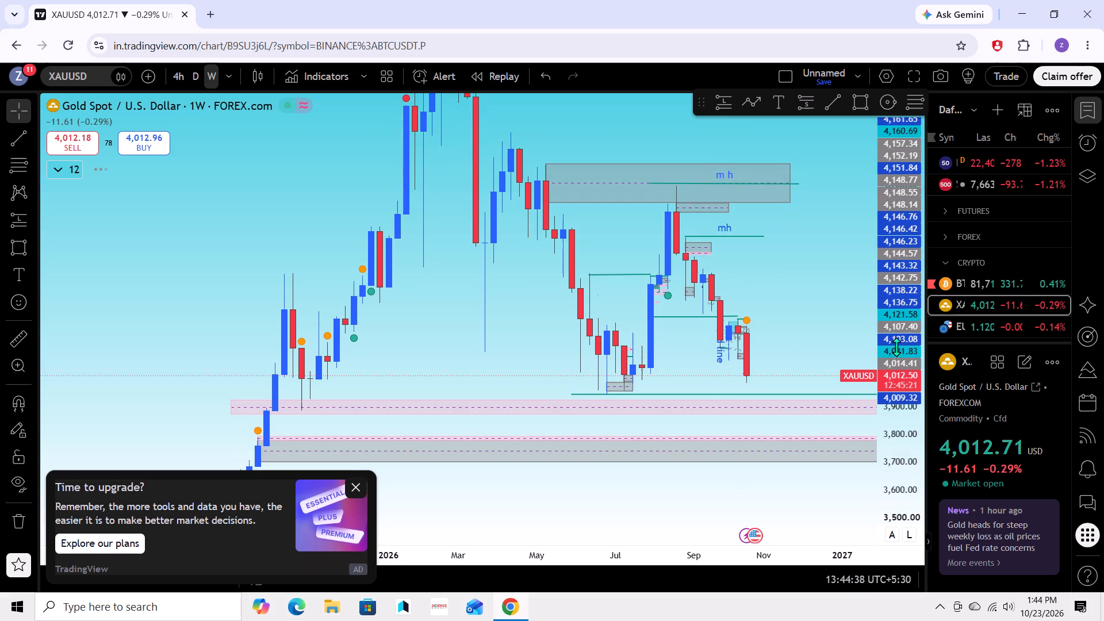
pyautogui.scroll(8, 892, 354)
pyautogui.scroll(4, 758, 341)
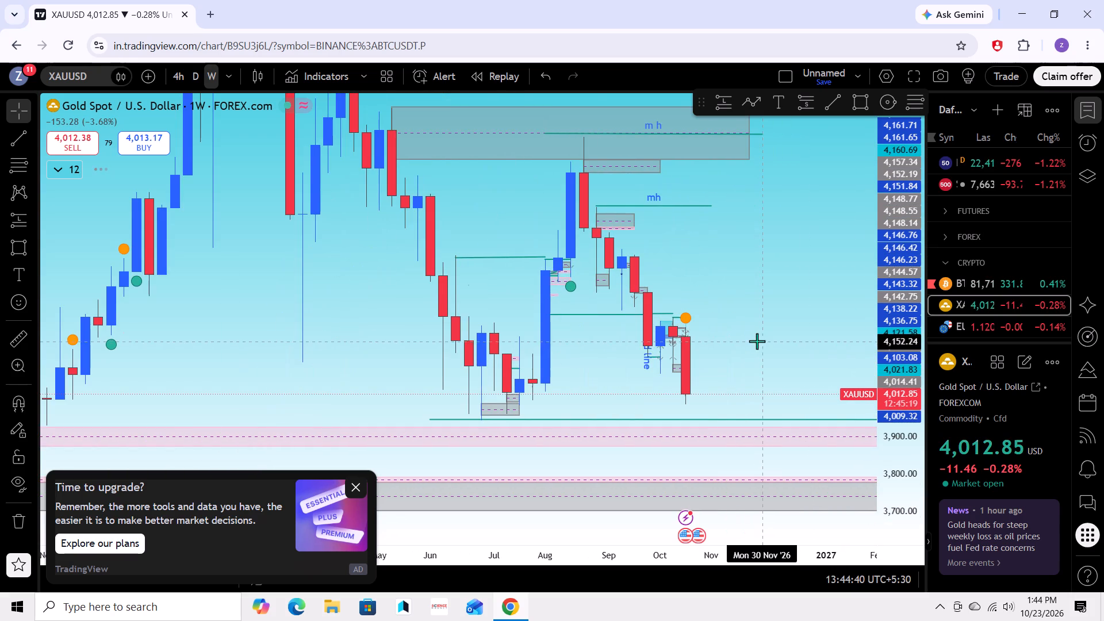
pyautogui.moveTo(757, 341); pyautogui.dragTo(754, 366)
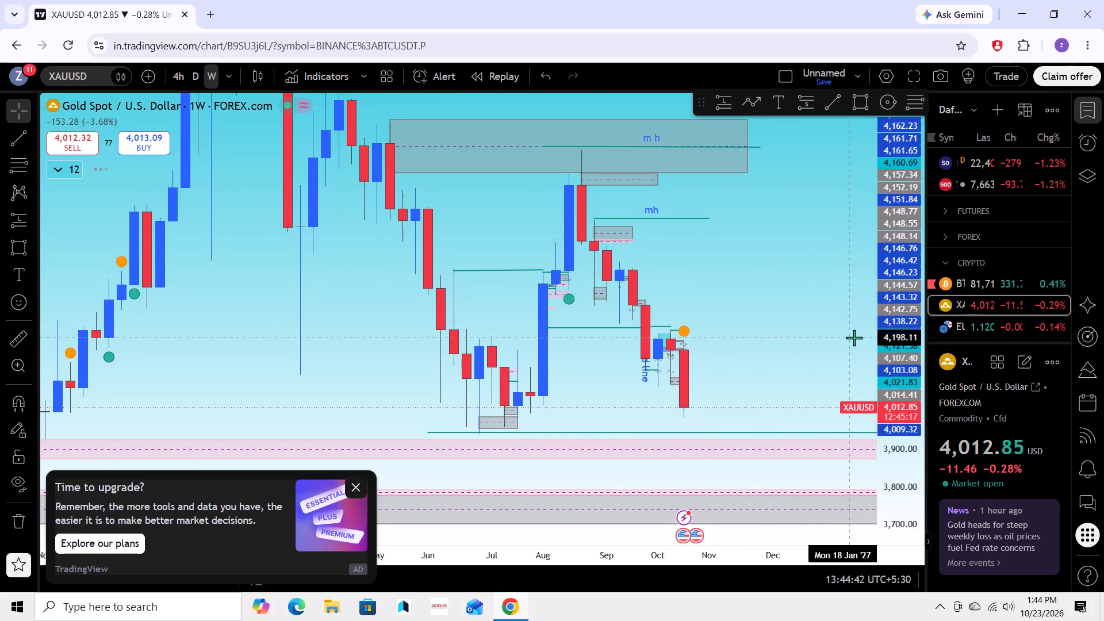
pyautogui.scroll(3, 877, 333)
pyautogui.scroll(2, 777, 343)
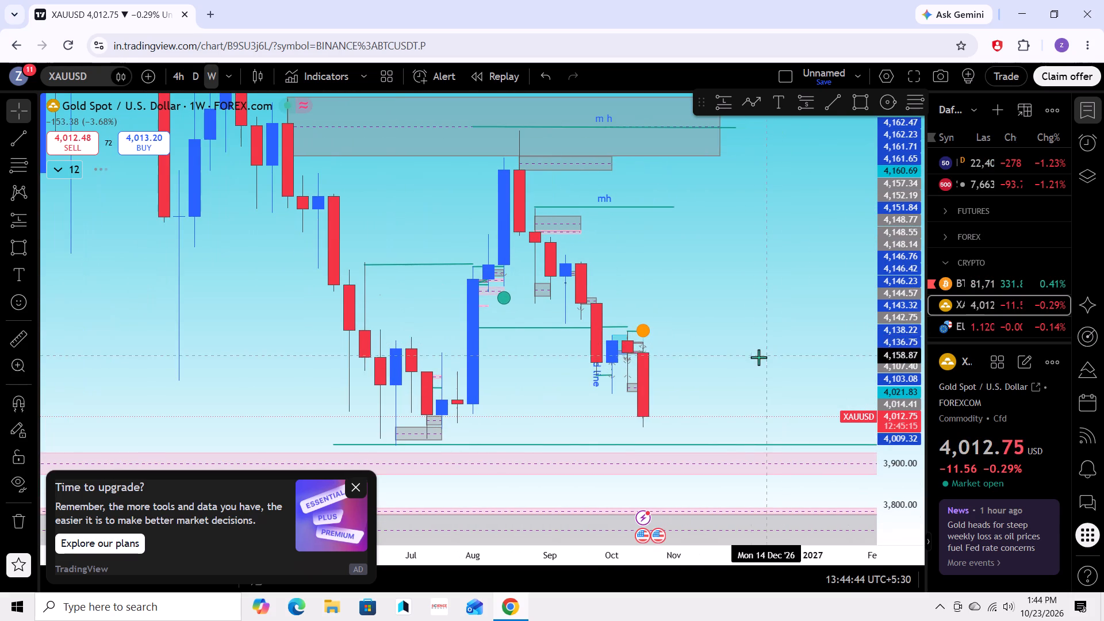
pyautogui.moveTo(758, 357); pyautogui.dragTo(772, 329)
pyautogui.moveTo(775, 363); pyautogui.dragTo(808, 317)
pyautogui.moveTo(800, 329); pyautogui.dragTo(770, 325)
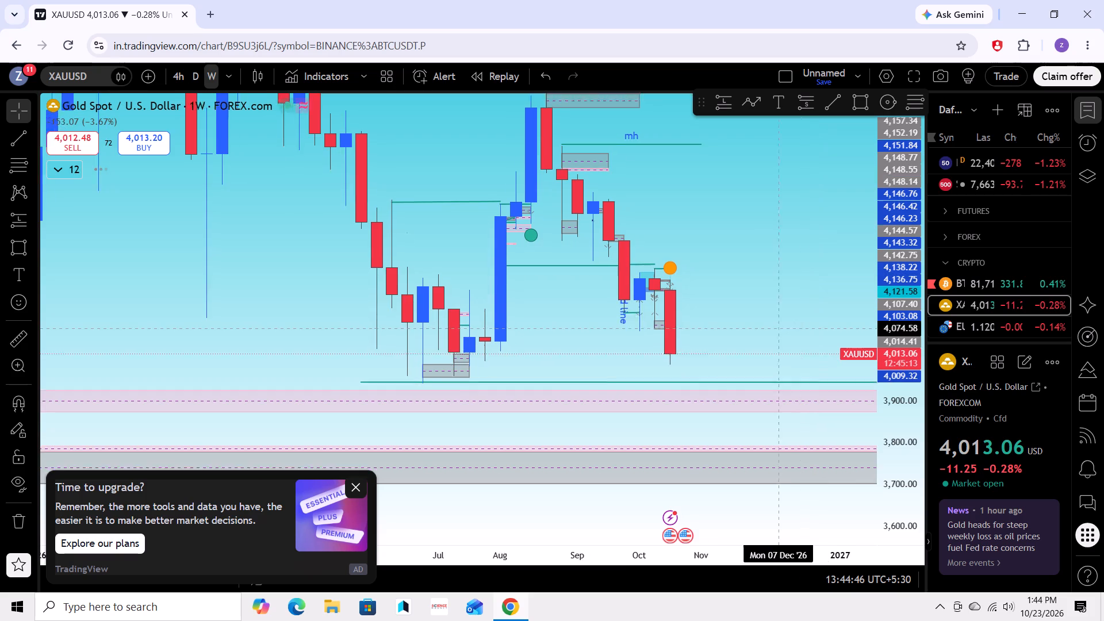
pyautogui.moveTo(770, 325); pyautogui.dragTo(767, 323)
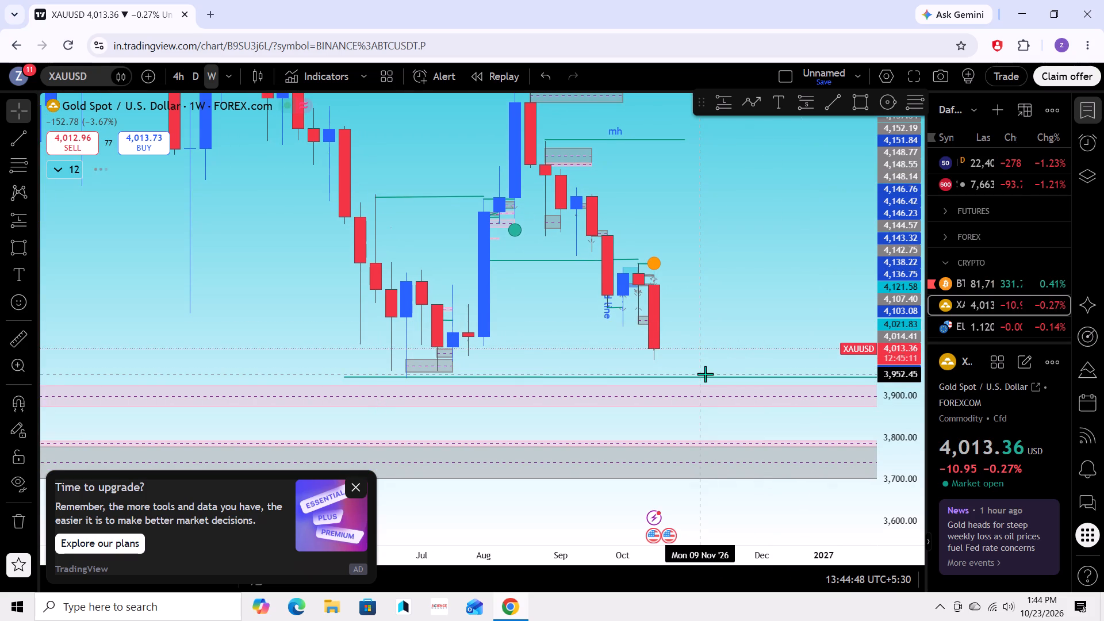
# Move the horizontal low line above the pink zone so it starts at the late June 2026 weekly candle, at about 3,945.
pyautogui.click(705, 374)
pyautogui.moveTo(706, 377); pyautogui.dragTo(747, 379)
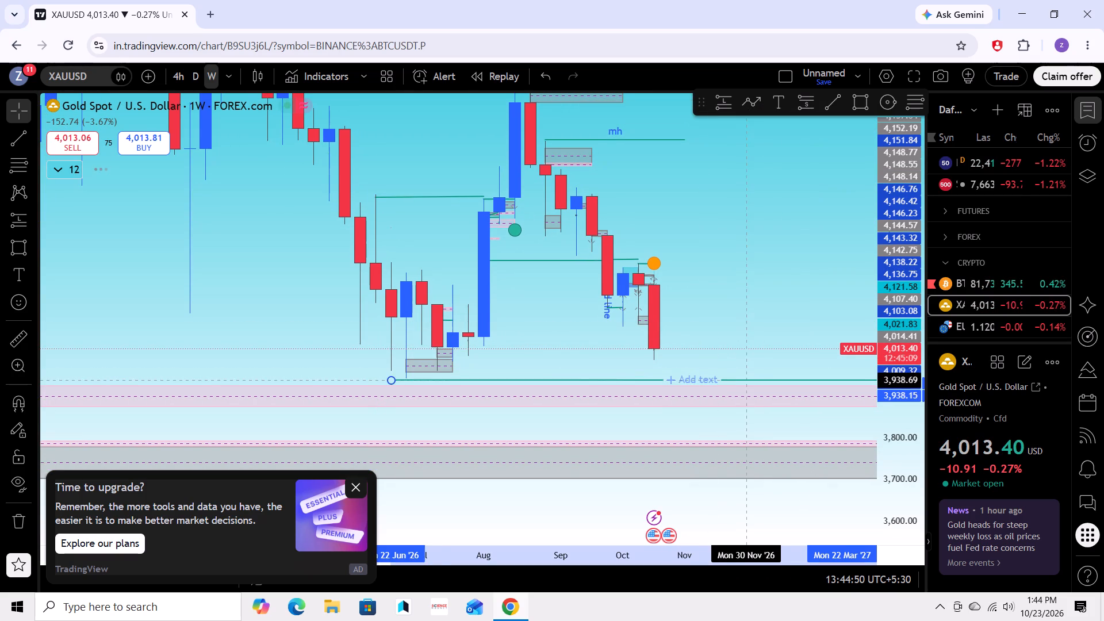
pyautogui.moveTo(747, 379); pyautogui.dragTo(755, 377)
pyautogui.click(744, 341)
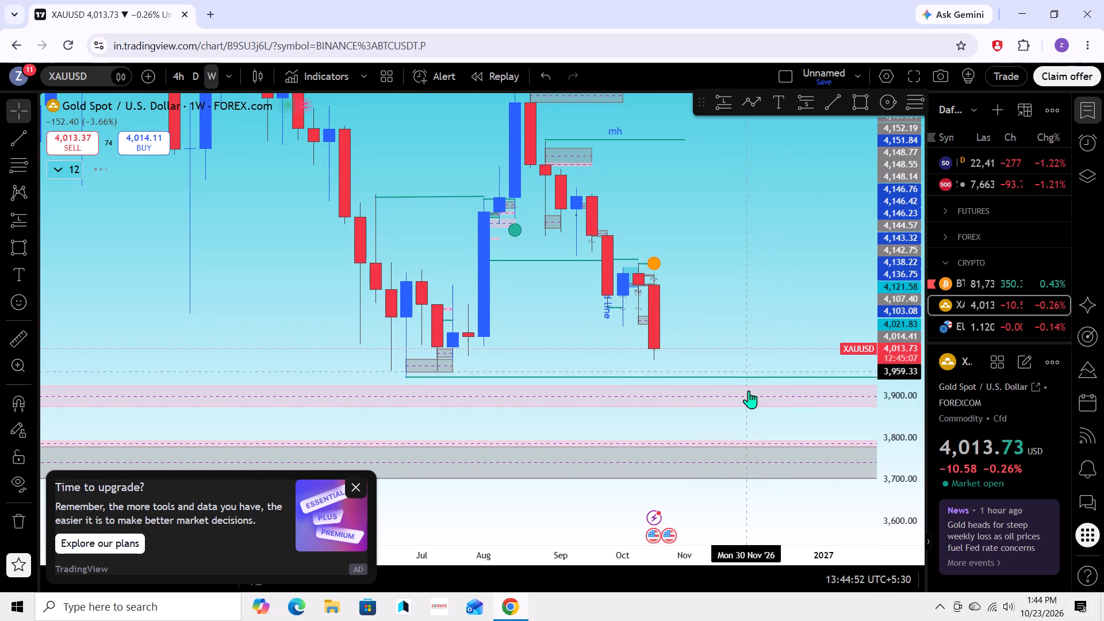
# Delete the thin pink zone just under 3,800 and the grey zone directly below it.
pyautogui.moveTo(735, 427); pyautogui.dragTo(723, 428)
pyautogui.scroll(-4, 738, 358)
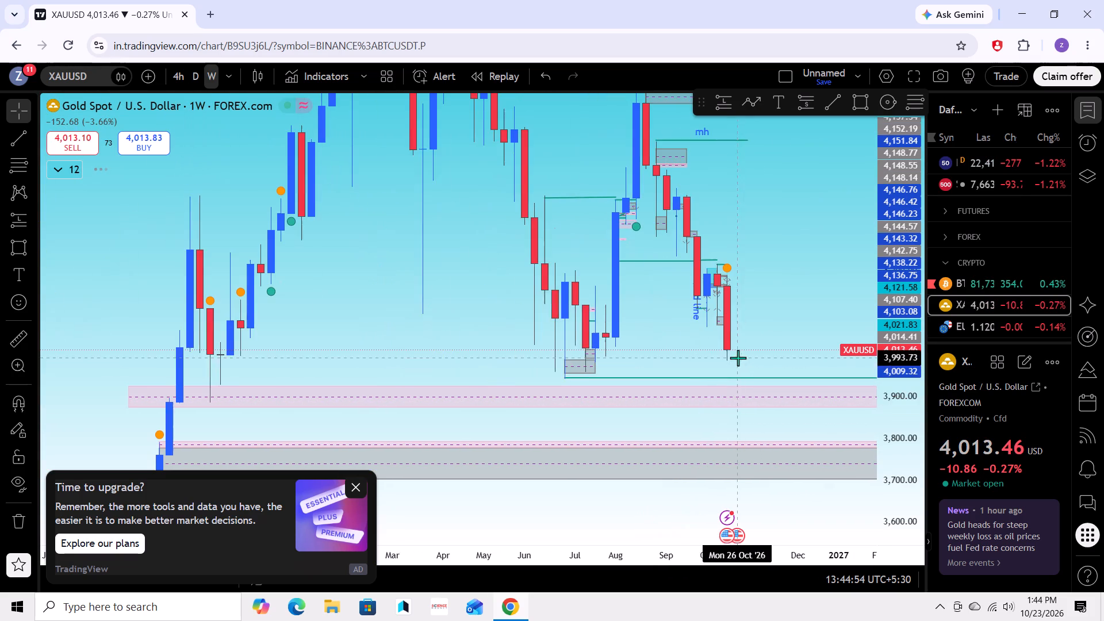
pyautogui.moveTo(764, 339); pyautogui.dragTo(750, 352)
pyautogui.click(588, 445)
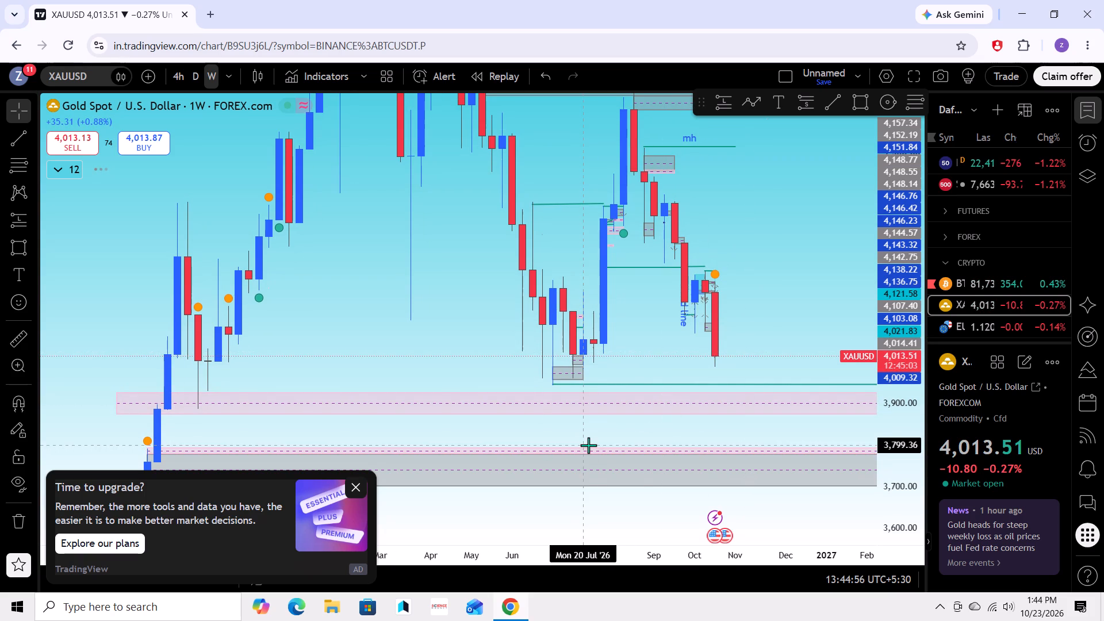
pyautogui.click(592, 451)
pyautogui.click(876, 115)
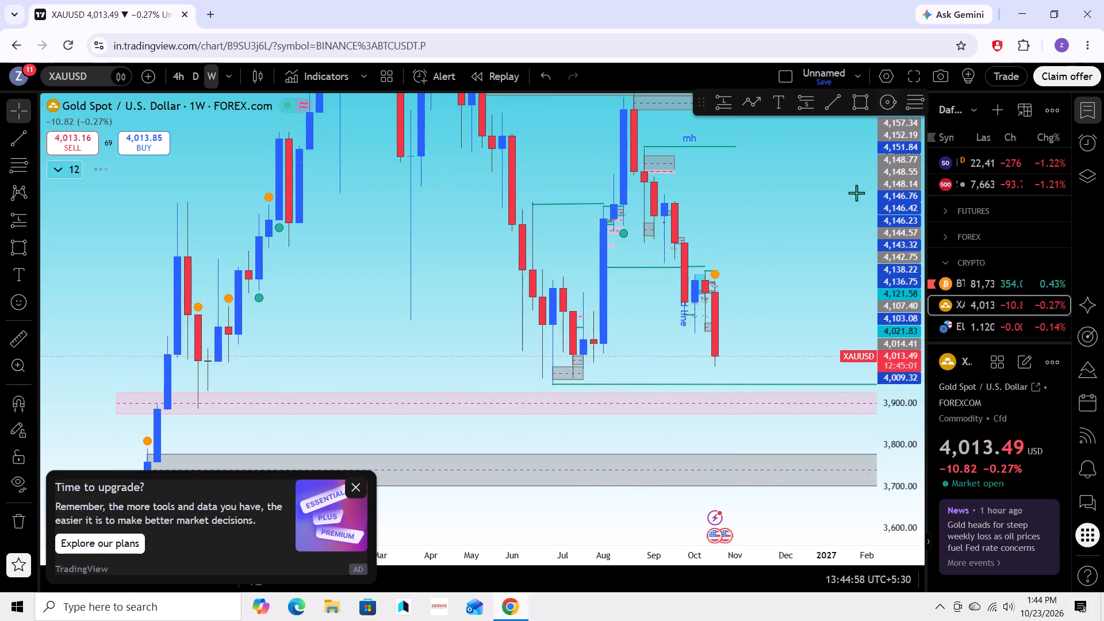
pyautogui.click(702, 453)
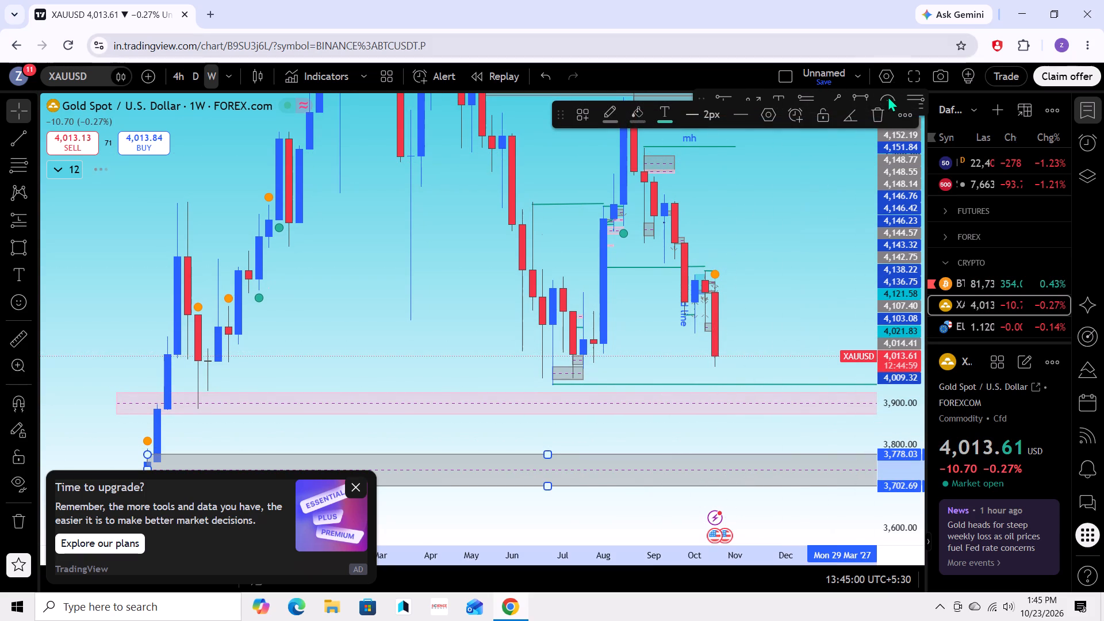
pyautogui.click(885, 113)
# Examine the weekly price action below the remaining pink zone, back to the mid-2025 candles.
pyautogui.scroll(-3, 803, 209)
pyautogui.moveTo(804, 315); pyautogui.dragTo(808, 242)
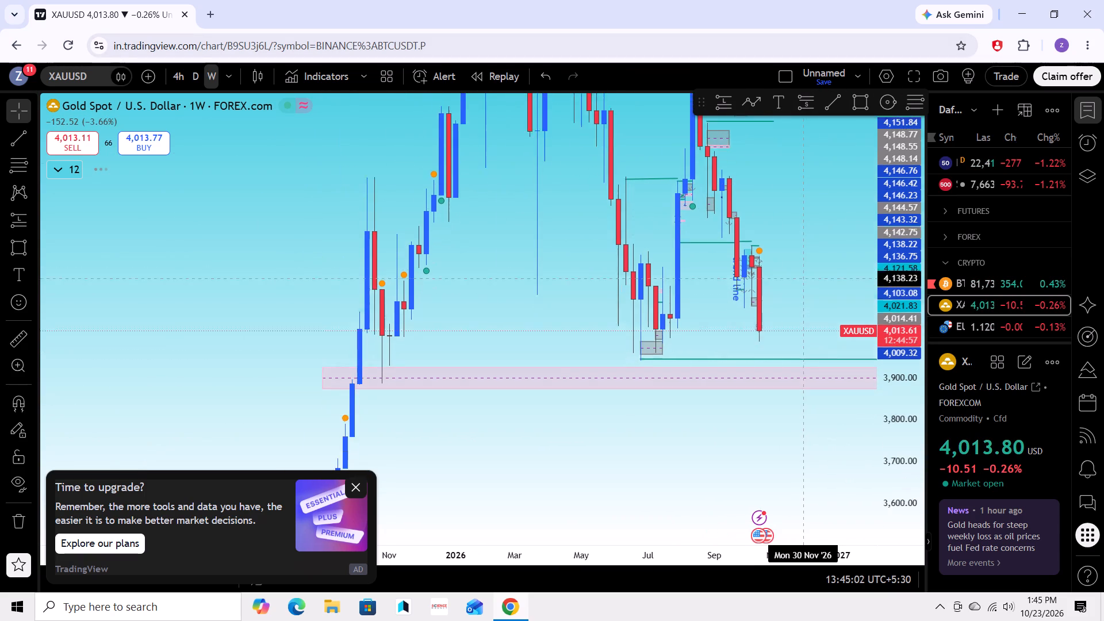
pyautogui.moveTo(808, 242); pyautogui.dragTo(810, 232)
pyautogui.scroll(2, 710, 379)
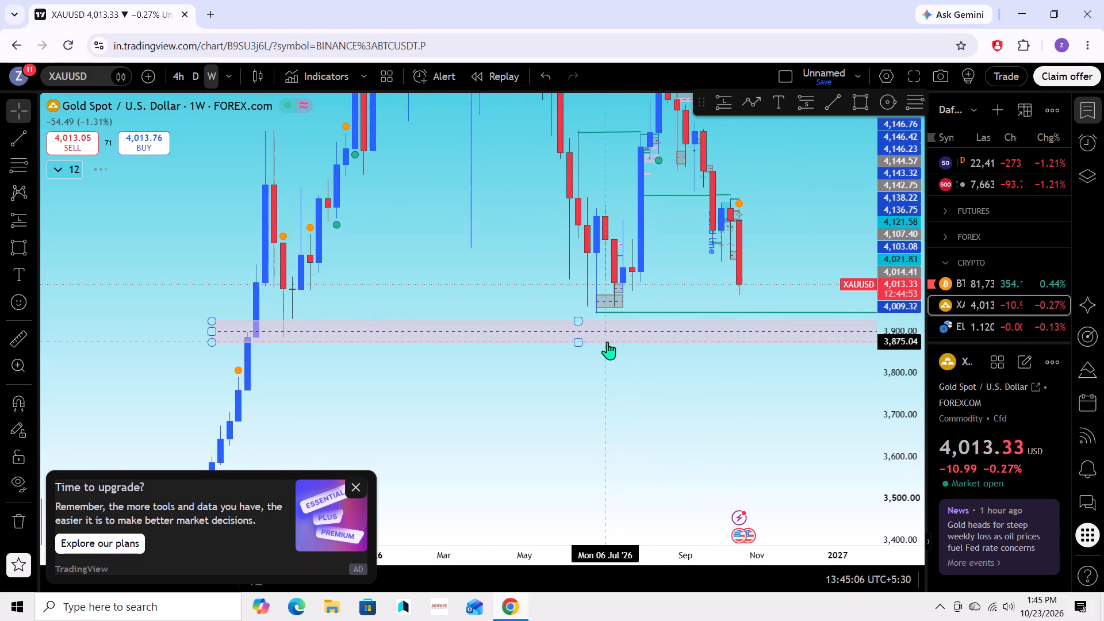
pyautogui.scroll(-3, 574, 367)
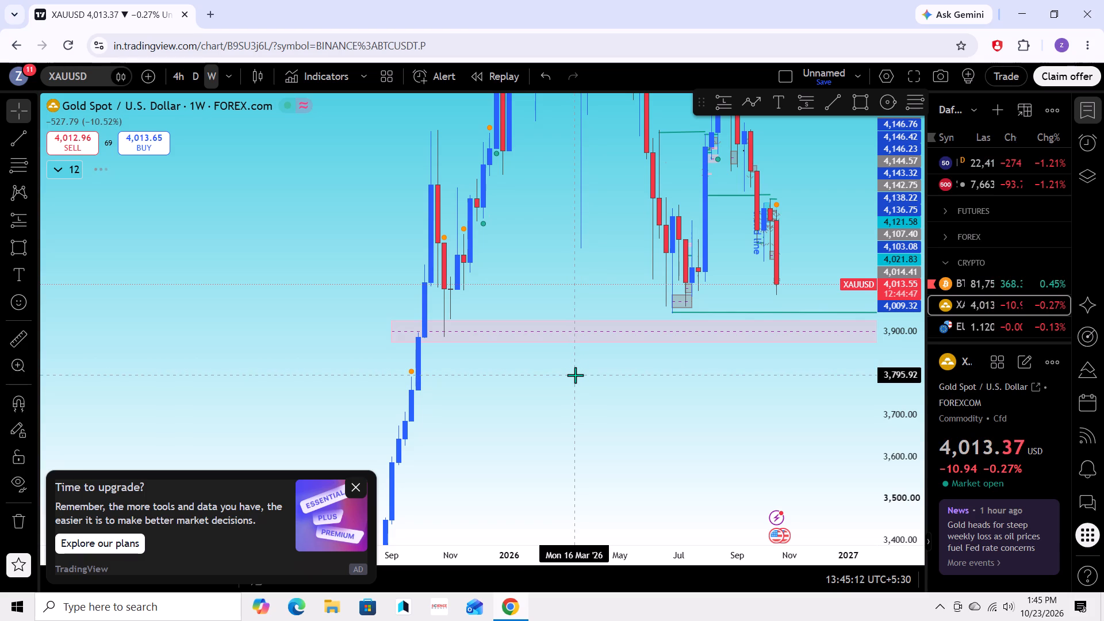
pyautogui.moveTo(637, 388); pyautogui.dragTo(567, 388)
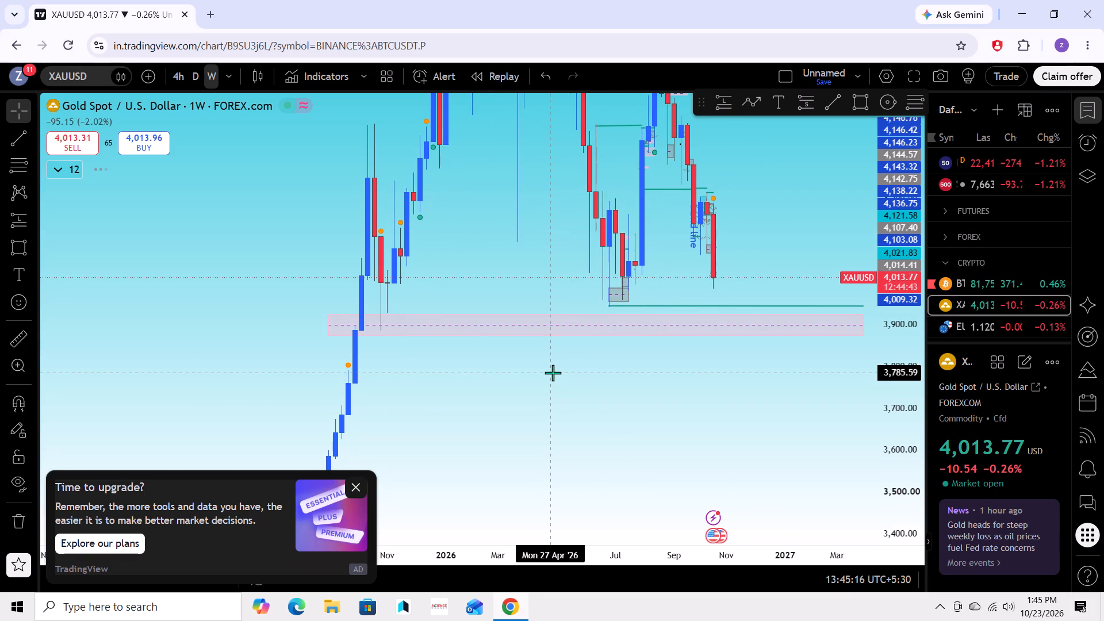
pyautogui.moveTo(622, 381); pyautogui.dragTo(554, 383)
pyautogui.moveTo(558, 391); pyautogui.dragTo(560, 388)
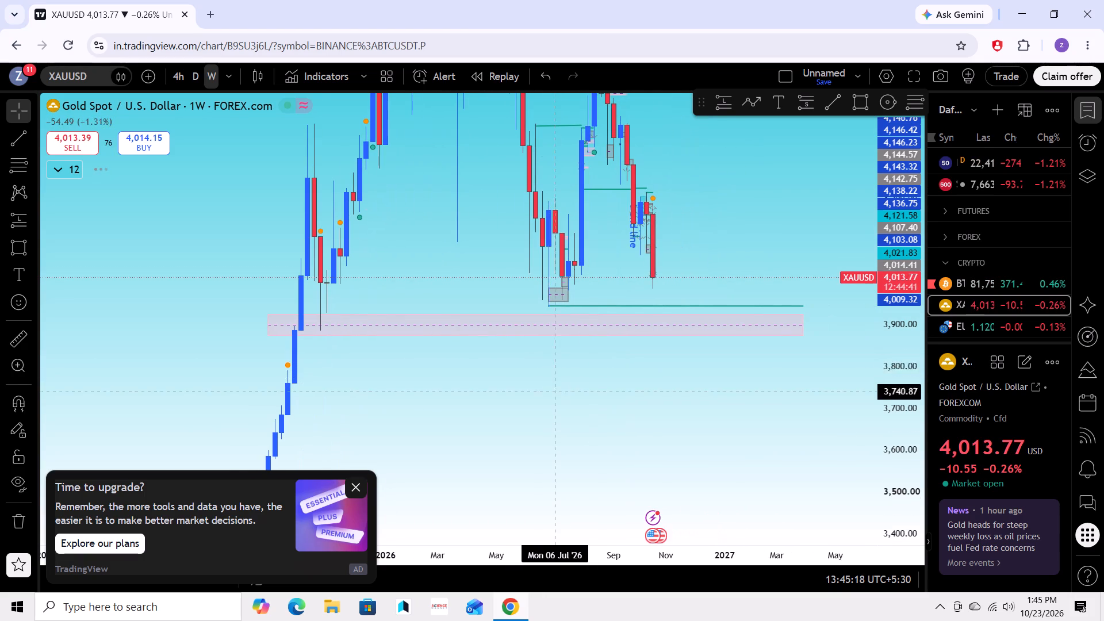
pyautogui.moveTo(560, 388); pyautogui.dragTo(618, 295)
pyautogui.scroll(-3, 625, 290)
pyautogui.moveTo(690, 335); pyautogui.dragTo(676, 279)
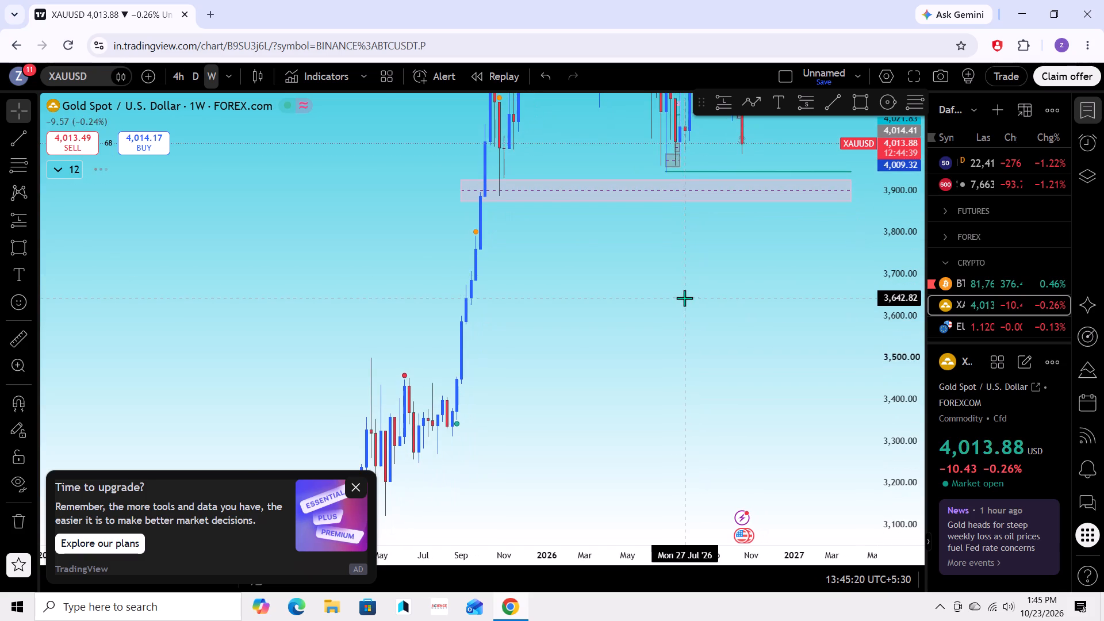
pyautogui.scroll(2, 684, 298)
pyautogui.moveTo(687, 298); pyautogui.dragTo(634, 375)
pyautogui.moveTo(634, 354); pyautogui.dragTo(714, 420)
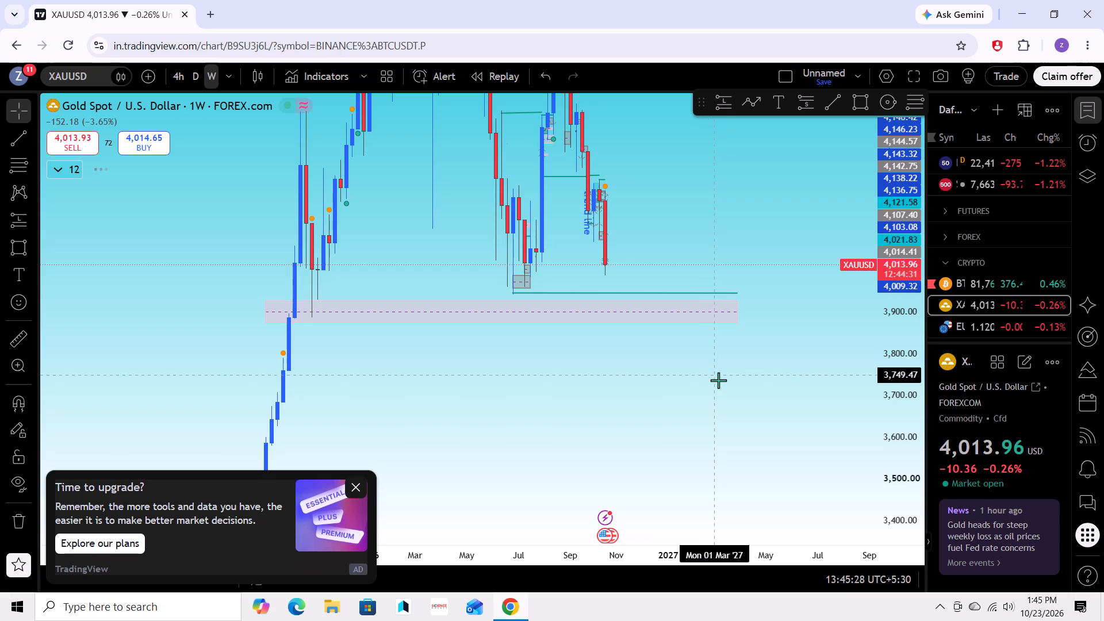
# Examine at closer scale how the weekly candles sit around the pink zone and the June 2026 low line.
pyautogui.click(732, 385)
pyautogui.scroll(2, 719, 384)
pyautogui.moveTo(674, 389); pyautogui.dragTo(763, 385)
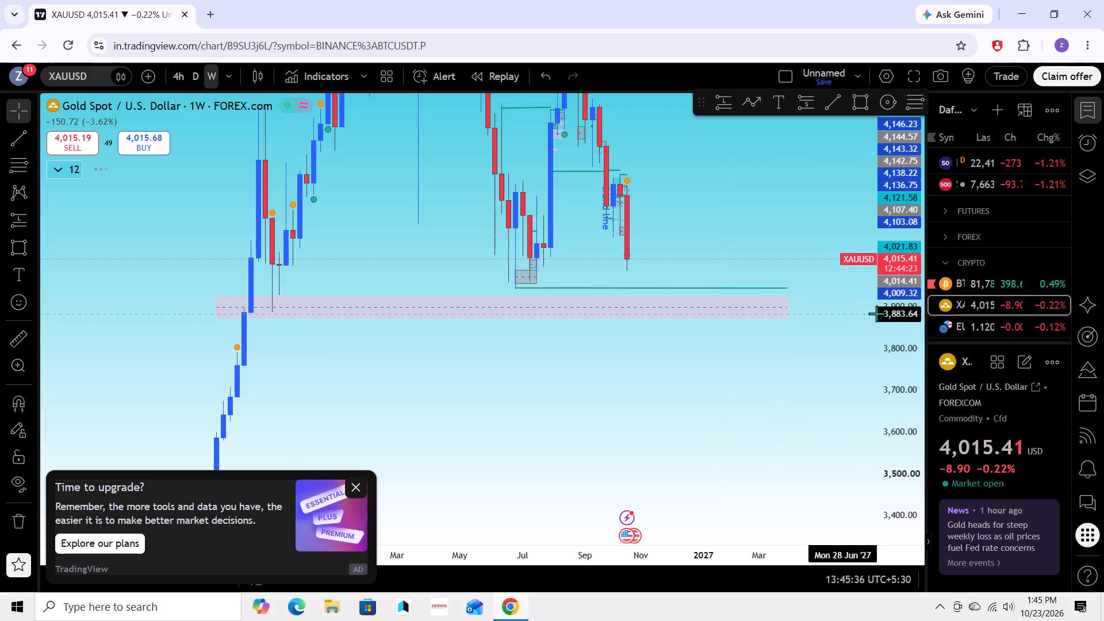
pyautogui.scroll(13, 895, 313)
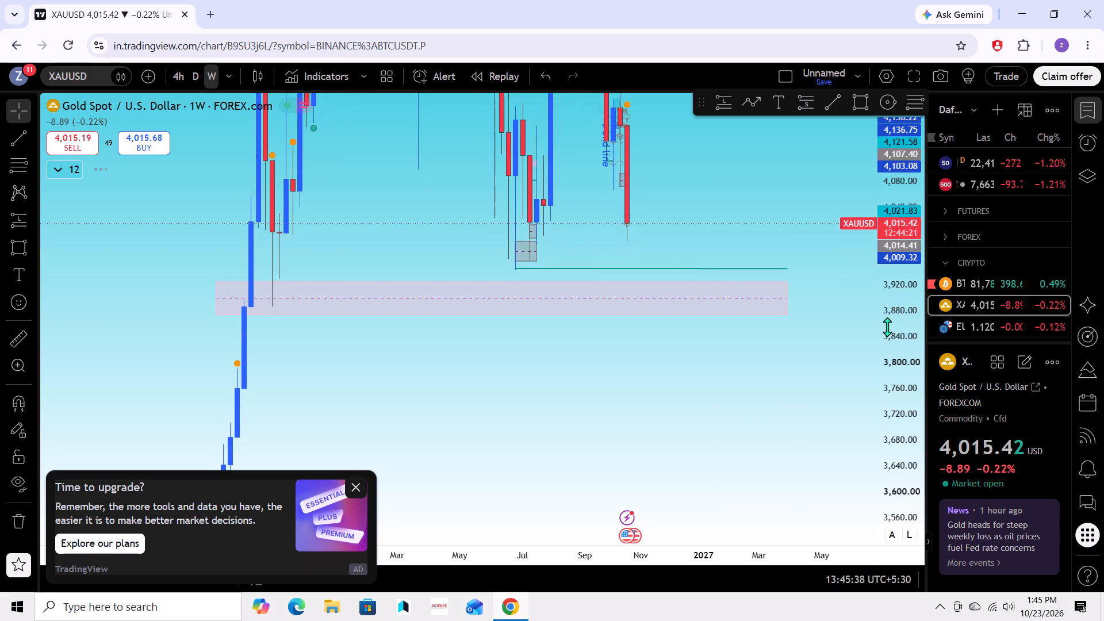
pyautogui.scroll(4, 747, 359)
pyautogui.moveTo(637, 369); pyautogui.dragTo(836, 400)
pyautogui.moveTo(697, 398); pyautogui.dragTo(802, 407)
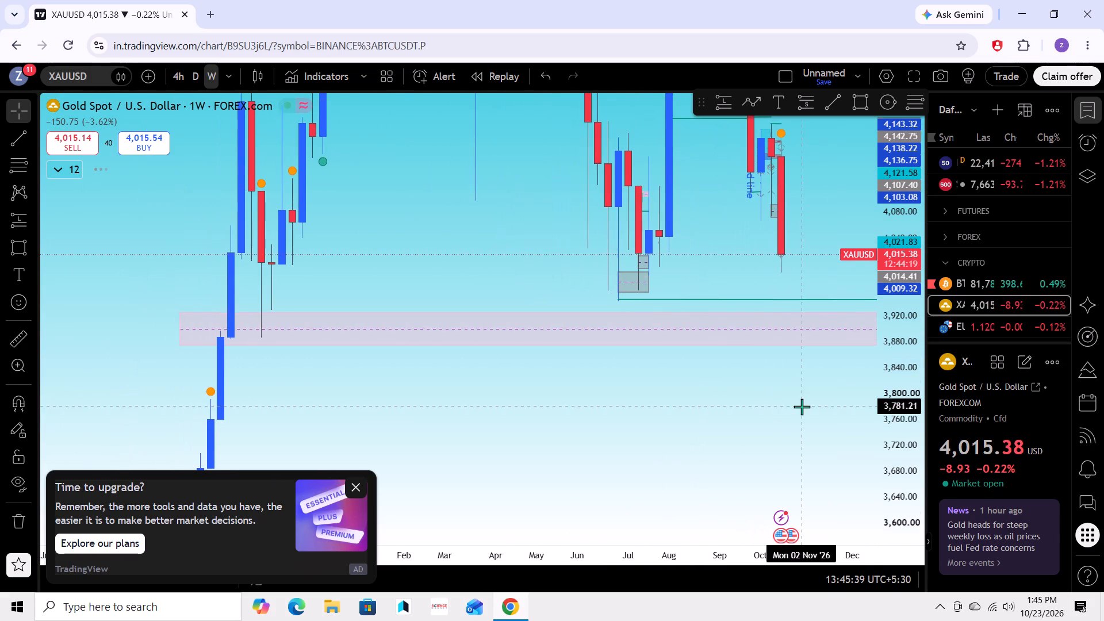
pyautogui.scroll(4, 880, 390)
pyautogui.moveTo(745, 409); pyautogui.dragTo(789, 451)
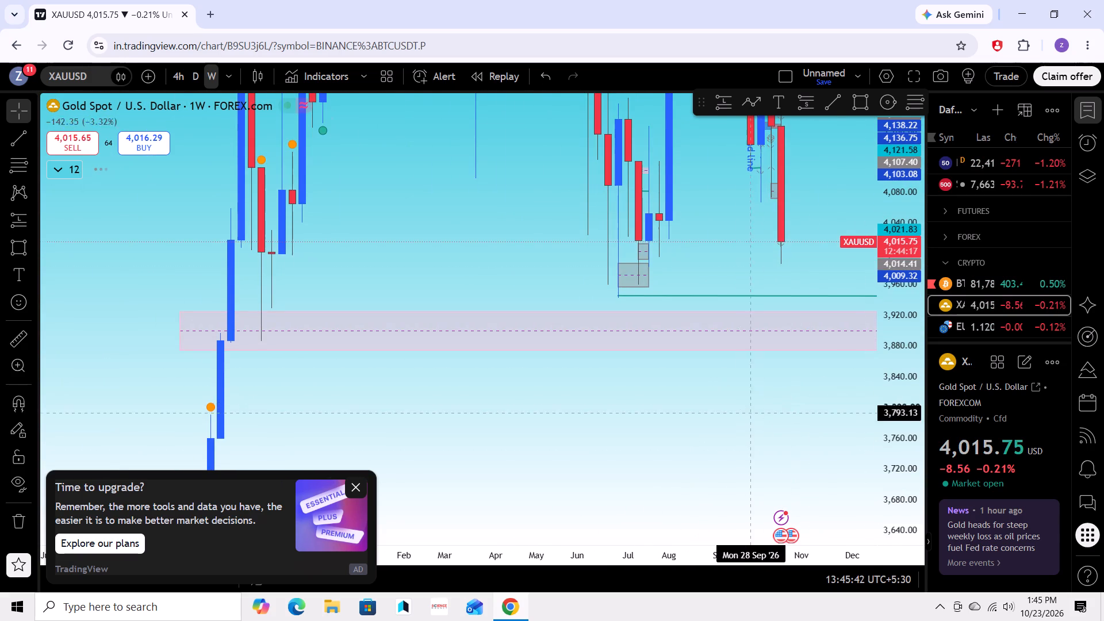
pyautogui.moveTo(789, 451); pyautogui.dragTo(841, 501)
# Delete the trend line running from 15 June to 3 August 2026 at about 4,375.
pyautogui.moveTo(629, 299); pyautogui.dragTo(497, 512)
pyautogui.moveTo(441, 295); pyautogui.dragTo(407, 506)
pyautogui.moveTo(428, 446); pyautogui.dragTo(474, 356)
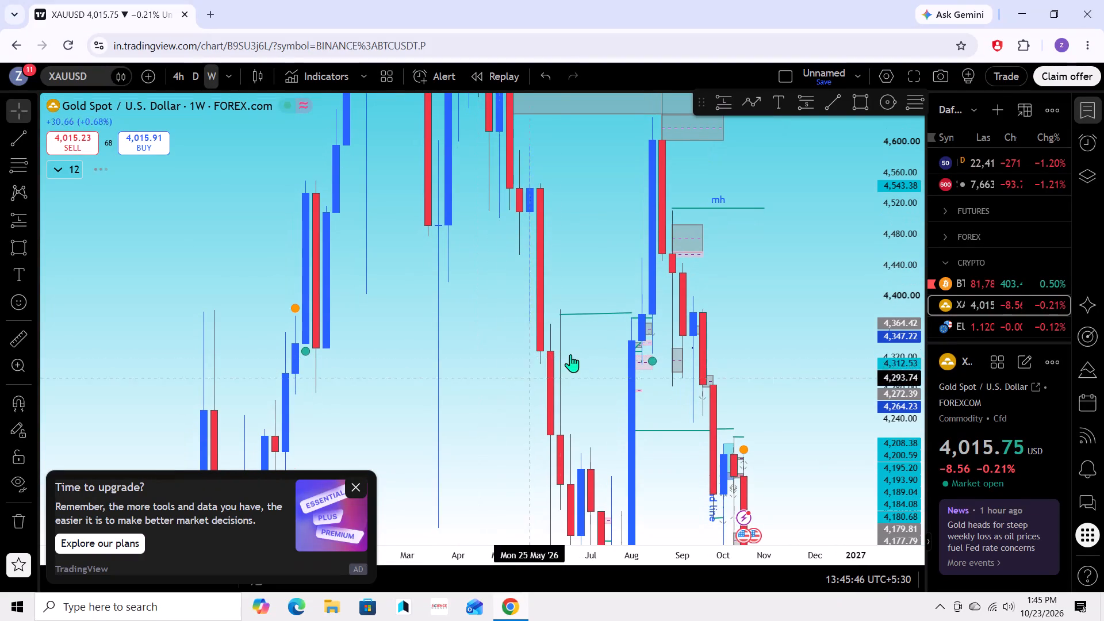
pyautogui.click(595, 315)
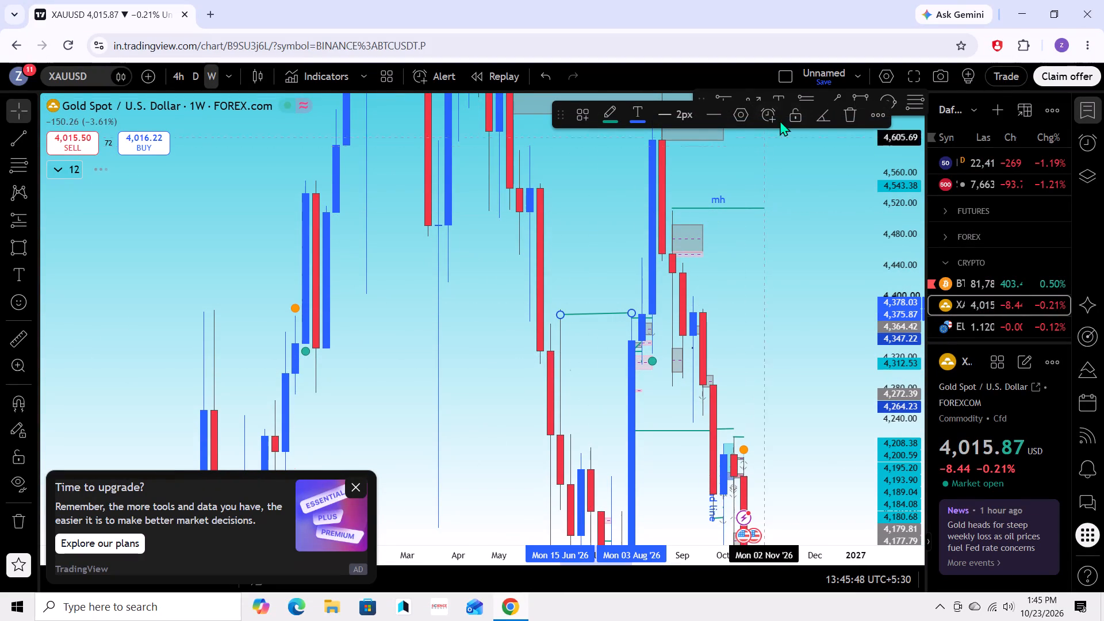
pyautogui.click(856, 109)
# Review the weekly candles from the "m h" and "mh" levels down to the pink zone below the low line.
pyautogui.moveTo(566, 213); pyautogui.dragTo(578, 344)
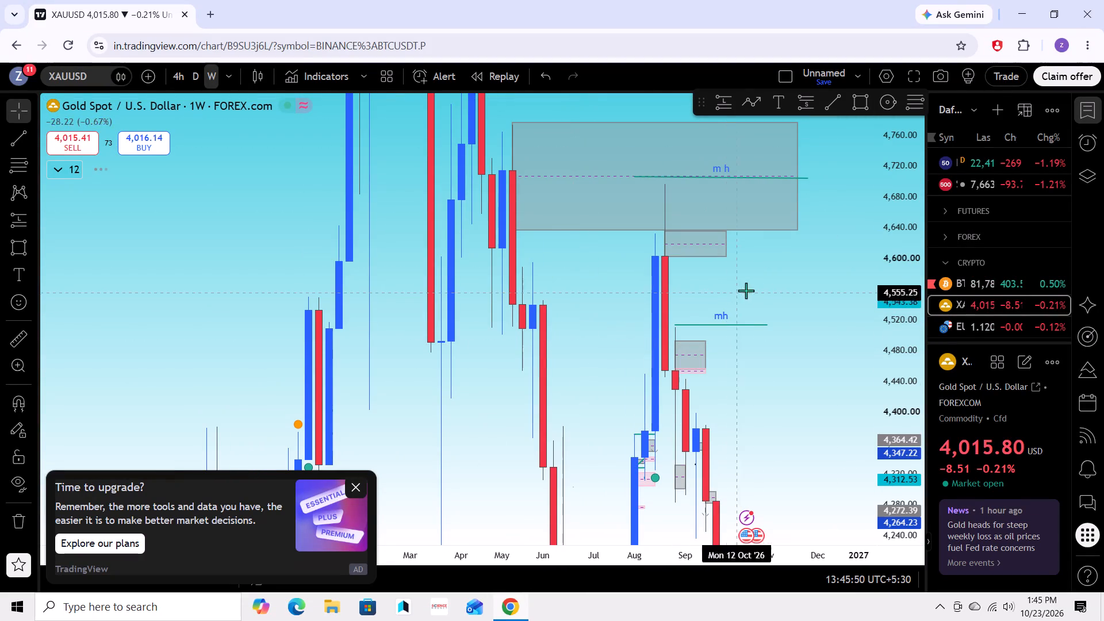
pyautogui.scroll(-20, 901, 236)
pyautogui.scroll(-1, 901, 236)
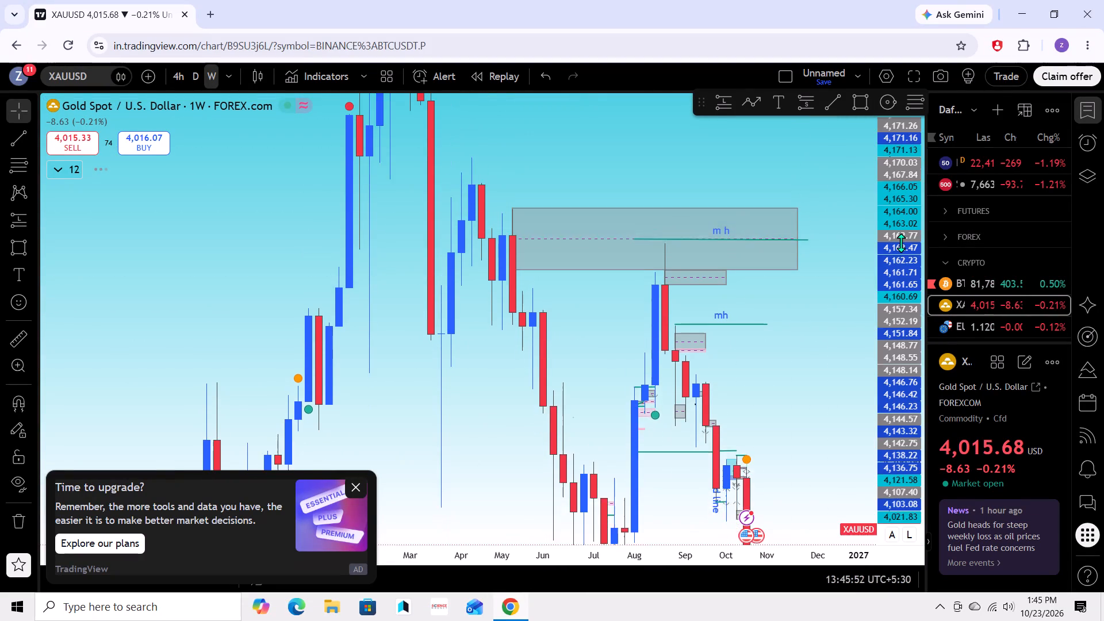
pyautogui.scroll(-7, 901, 243)
pyautogui.scroll(-4, 786, 355)
pyautogui.moveTo(812, 379); pyautogui.dragTo(825, 237)
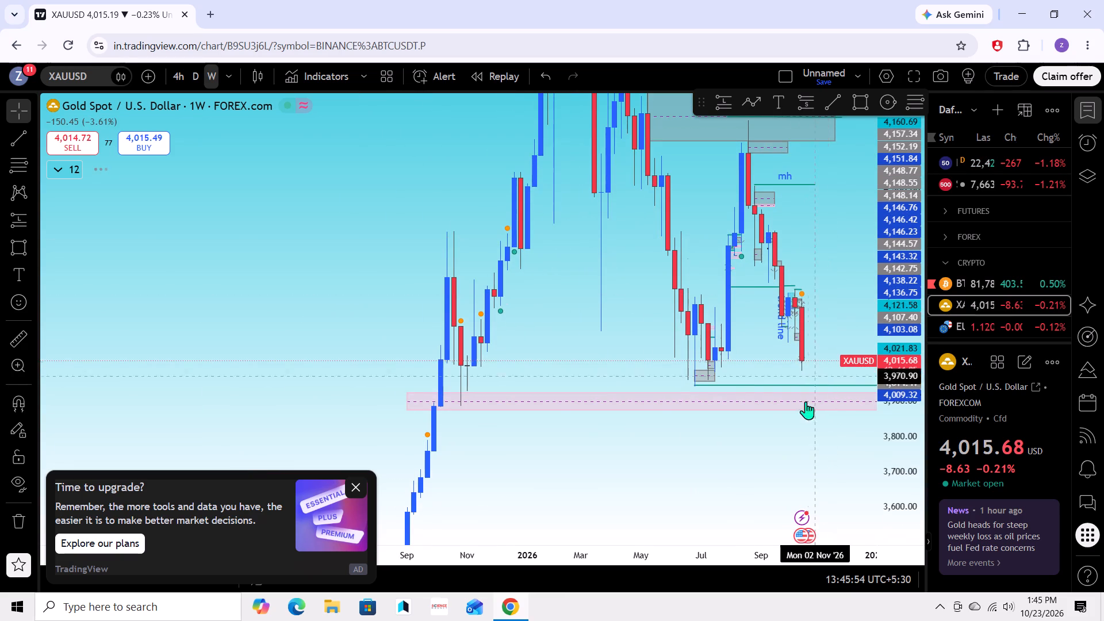
pyautogui.scroll(3, 768, 453)
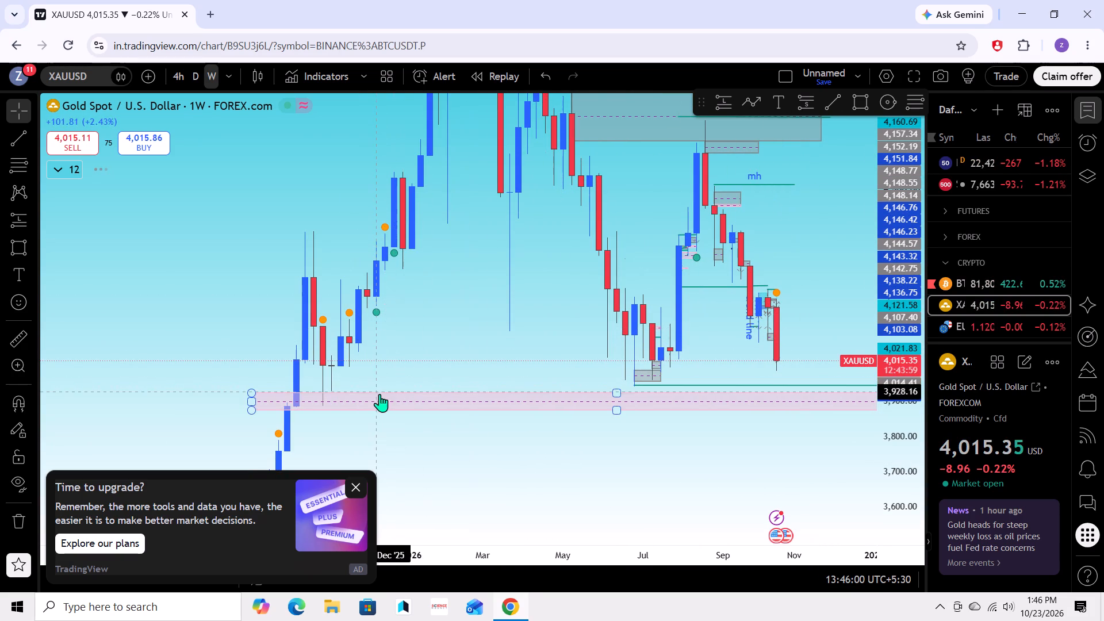
# Delete the pink zone spanning about 3,925 to 3,875 below the June 2026 low line on the weekly chart.
pyautogui.moveTo(527, 457); pyautogui.dragTo(569, 385)
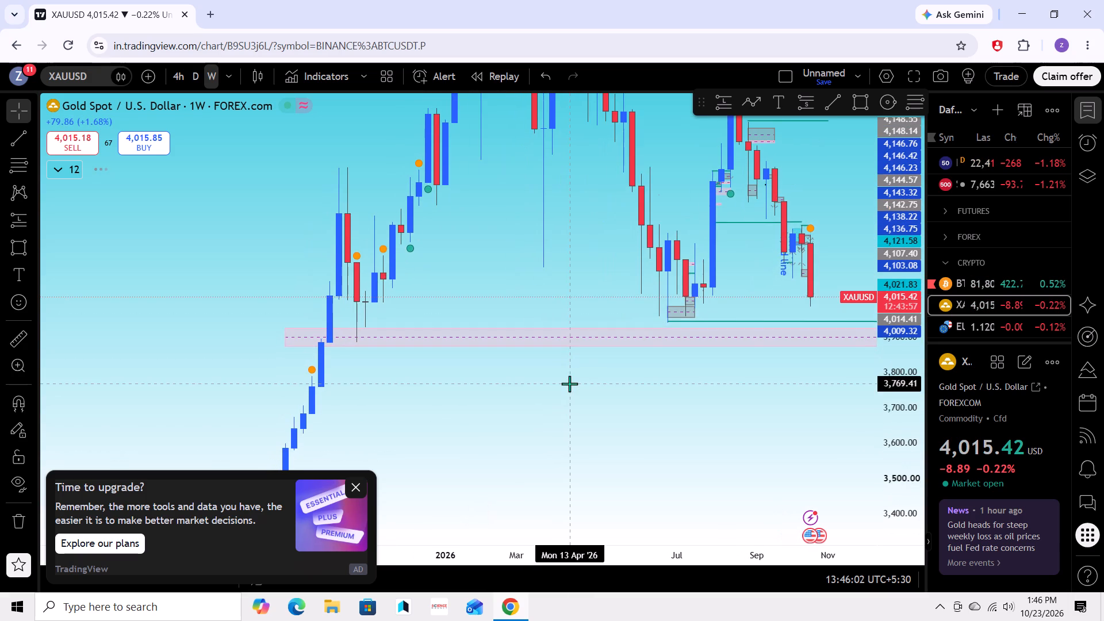
pyautogui.moveTo(519, 413); pyautogui.dragTo(512, 373)
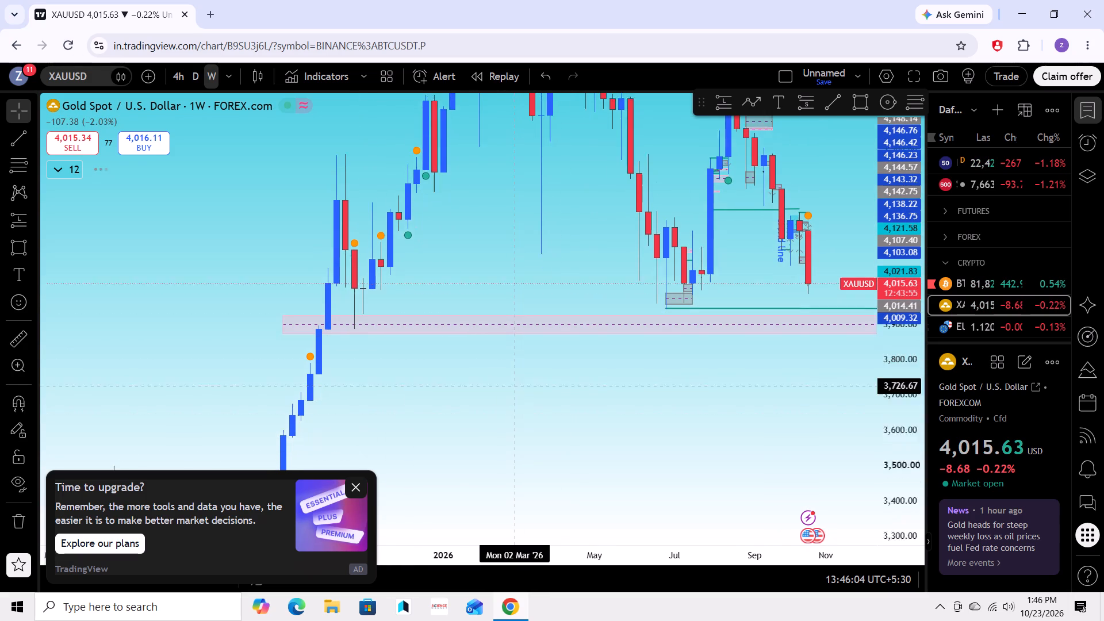
pyautogui.moveTo(512, 373); pyautogui.dragTo(512, 373)
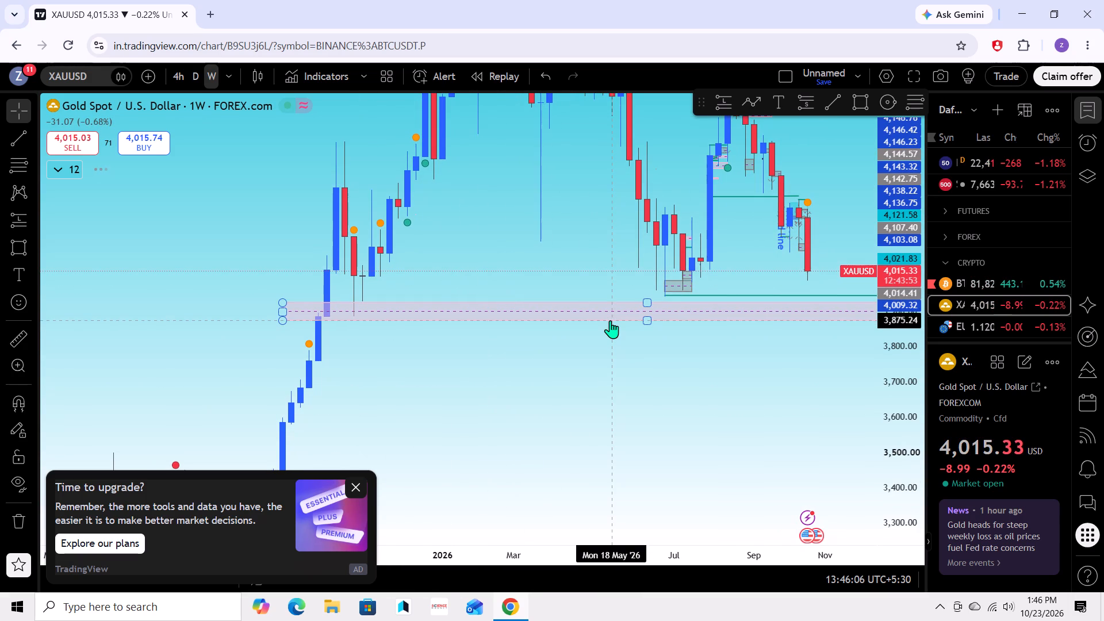
pyautogui.click(610, 320)
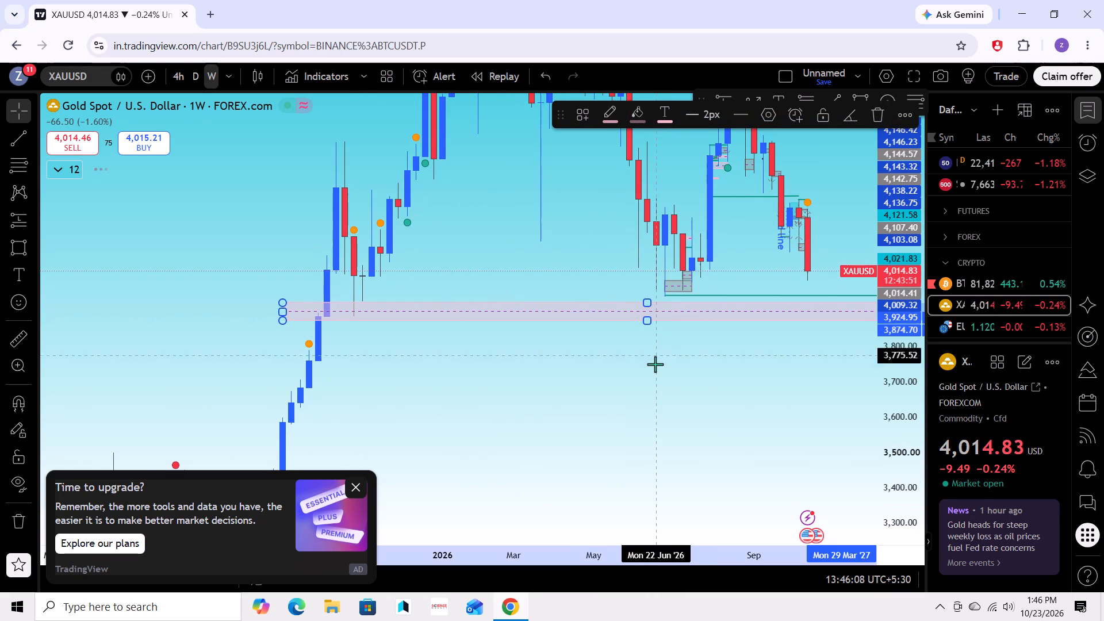
pyautogui.scroll(-2, 660, 366)
pyautogui.moveTo(704, 362); pyautogui.dragTo(628, 394)
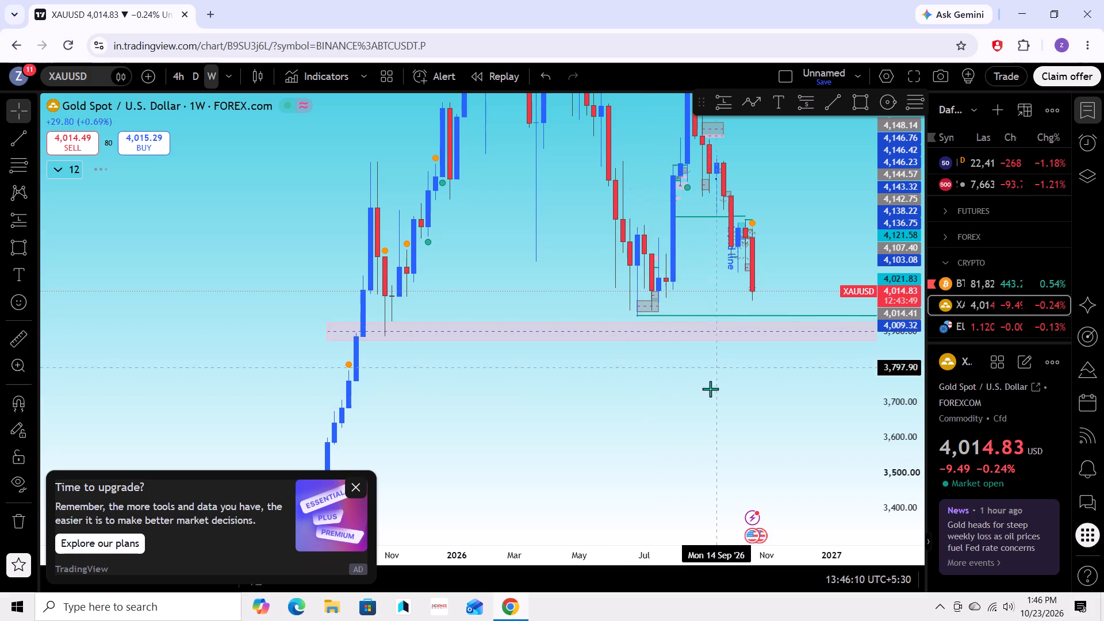
pyautogui.moveTo(699, 398); pyautogui.dragTo(666, 419)
pyautogui.moveTo(617, 390); pyautogui.dragTo(636, 404)
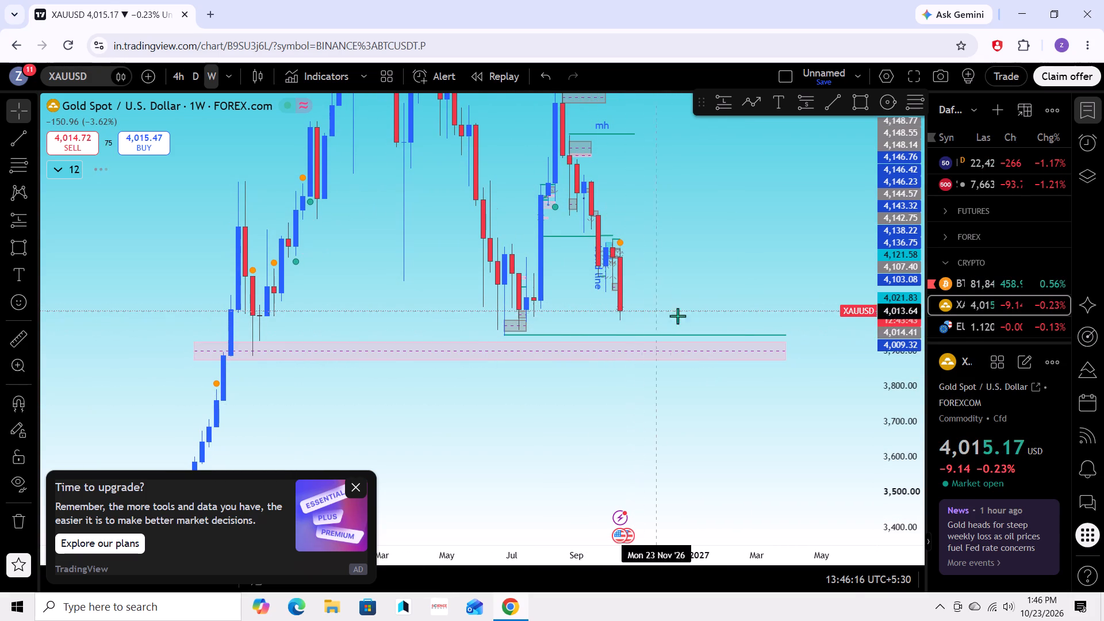
pyautogui.click(681, 352)
pyautogui.click(880, 113)
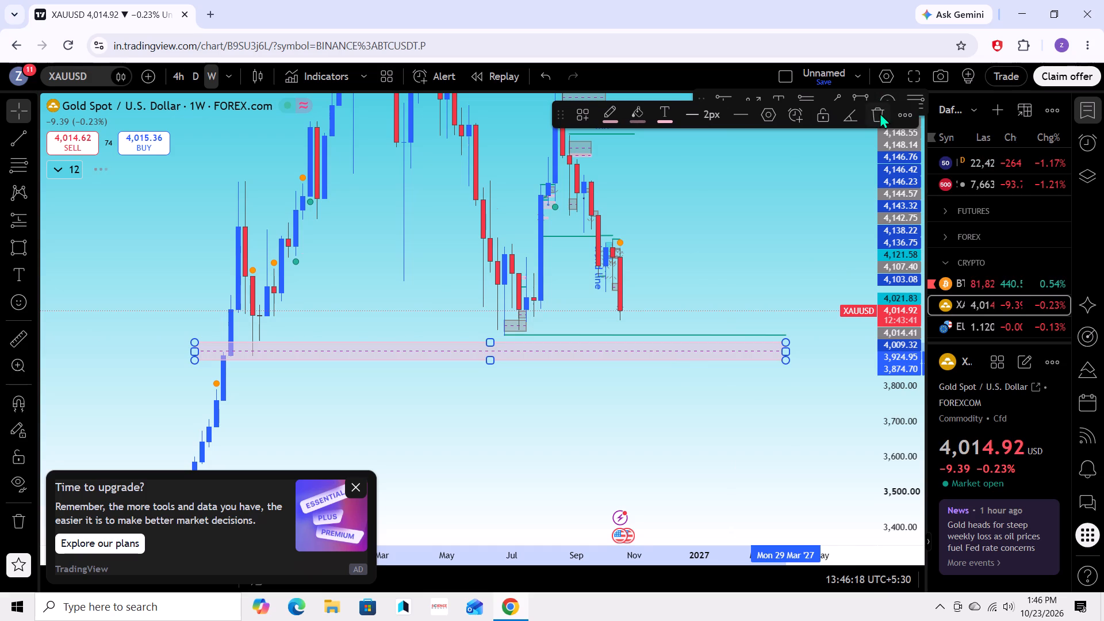
# Draw a horizontal trend line at about 3,885 from the late-October 2025 weekly low to 10 May 2027.
pyautogui.click(830, 98)
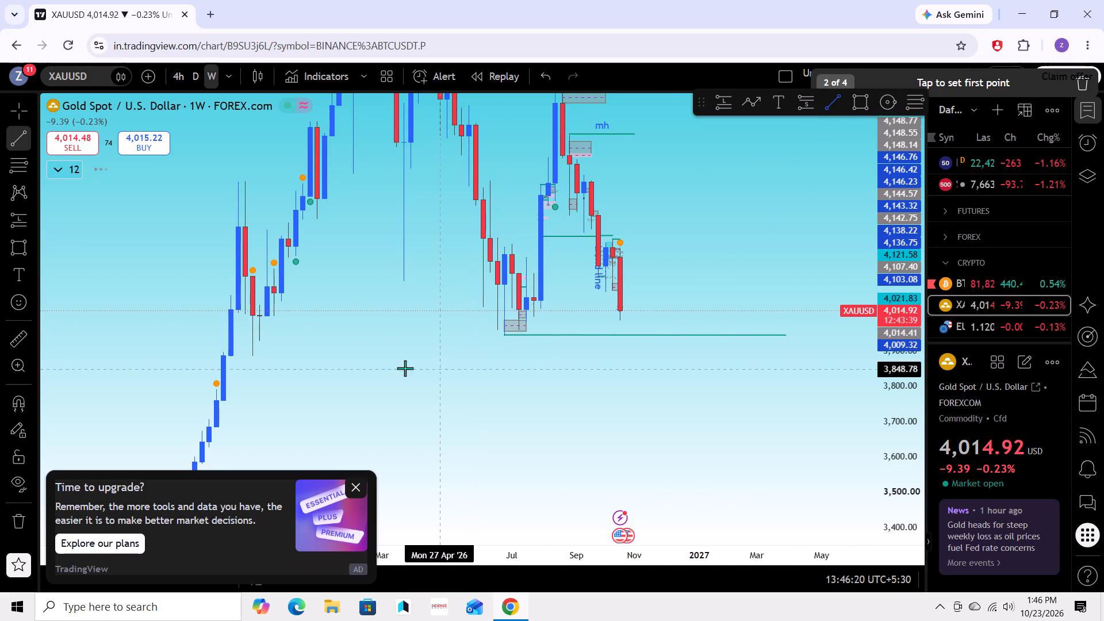
pyautogui.moveTo(250, 356); pyautogui.dragTo(935, 428)
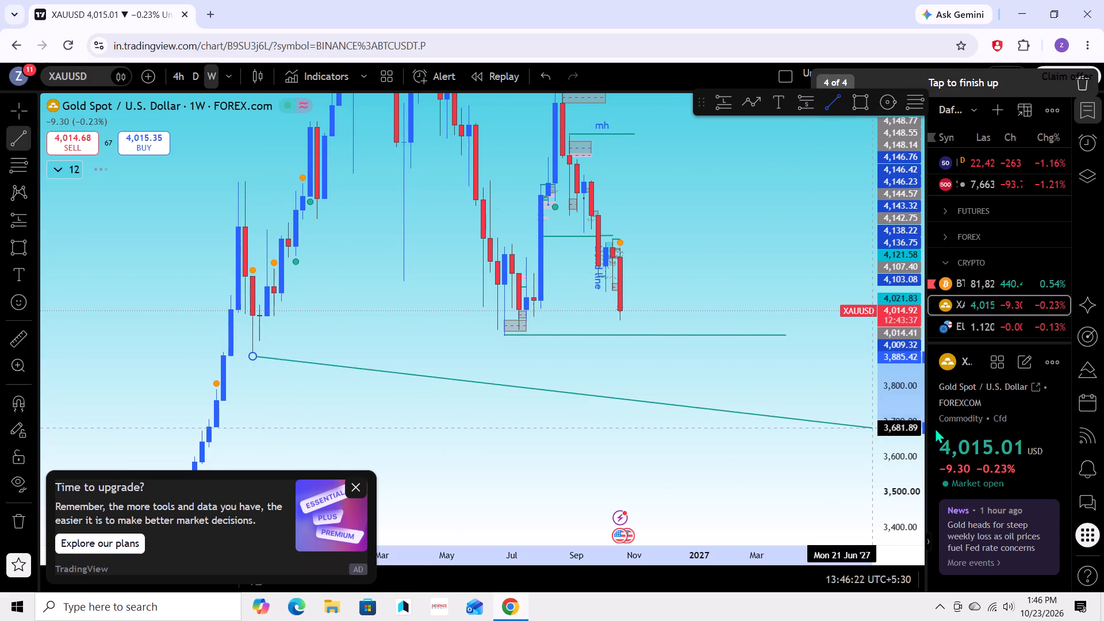
pyautogui.moveTo(935, 428); pyautogui.dragTo(829, 356)
pyautogui.click(829, 356)
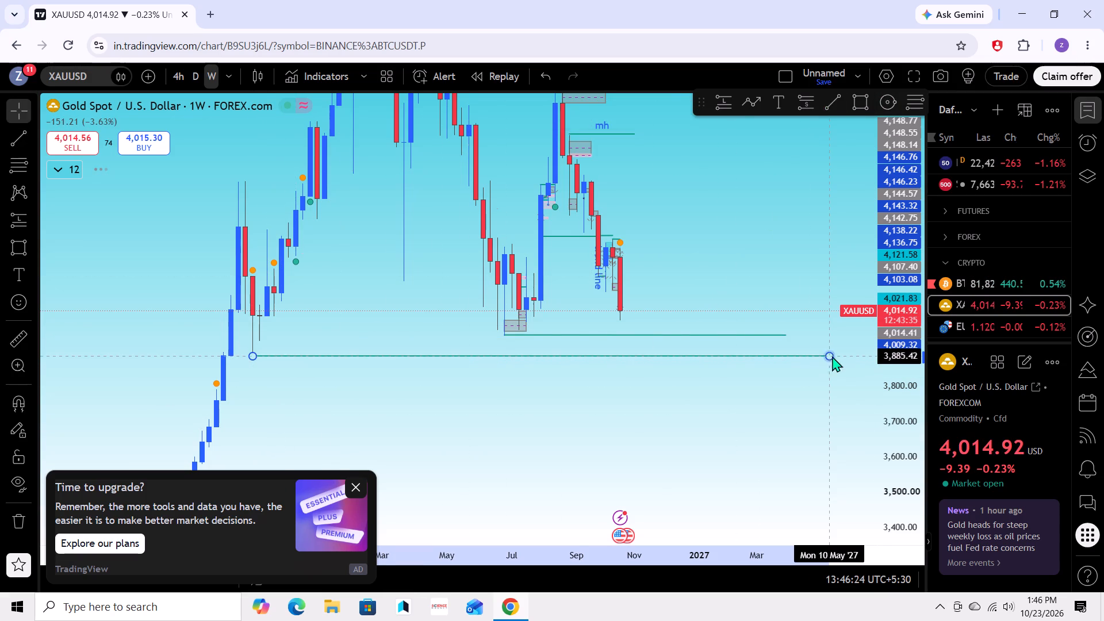
pyautogui.click(834, 391)
# Examine the weekly candles around the new low line, from the "m h" levels down to the early-2025 price action.
pyautogui.scroll(3, 814, 413)
pyautogui.scroll(-4, 801, 417)
pyautogui.moveTo(800, 417); pyautogui.dragTo(799, 423)
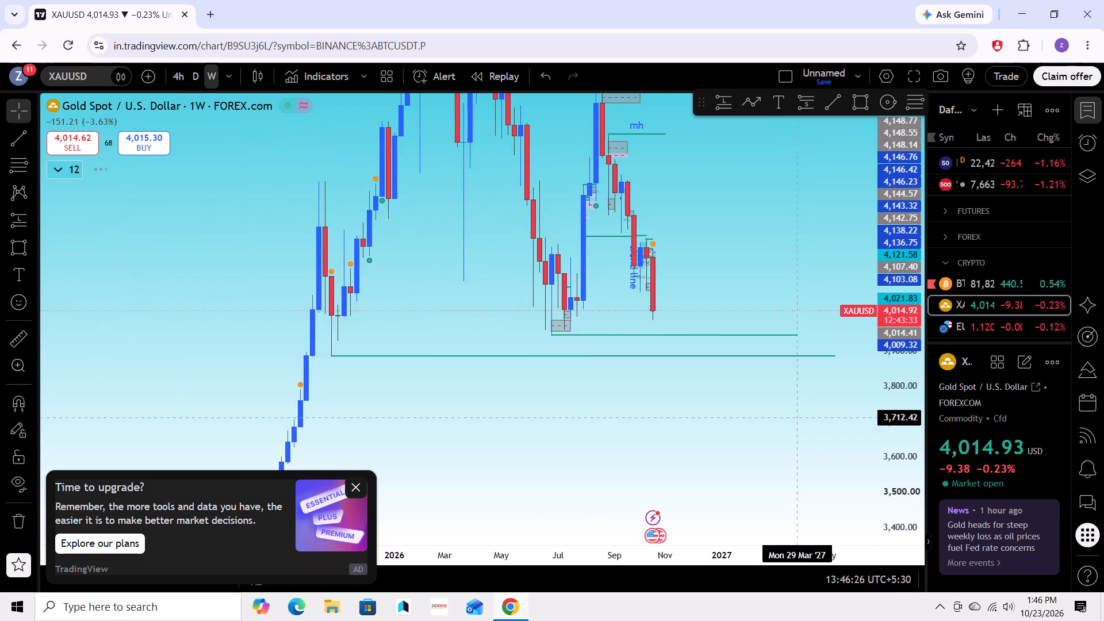
pyautogui.moveTo(799, 423); pyautogui.dragTo(749, 459)
pyautogui.moveTo(769, 331); pyautogui.dragTo(794, 407)
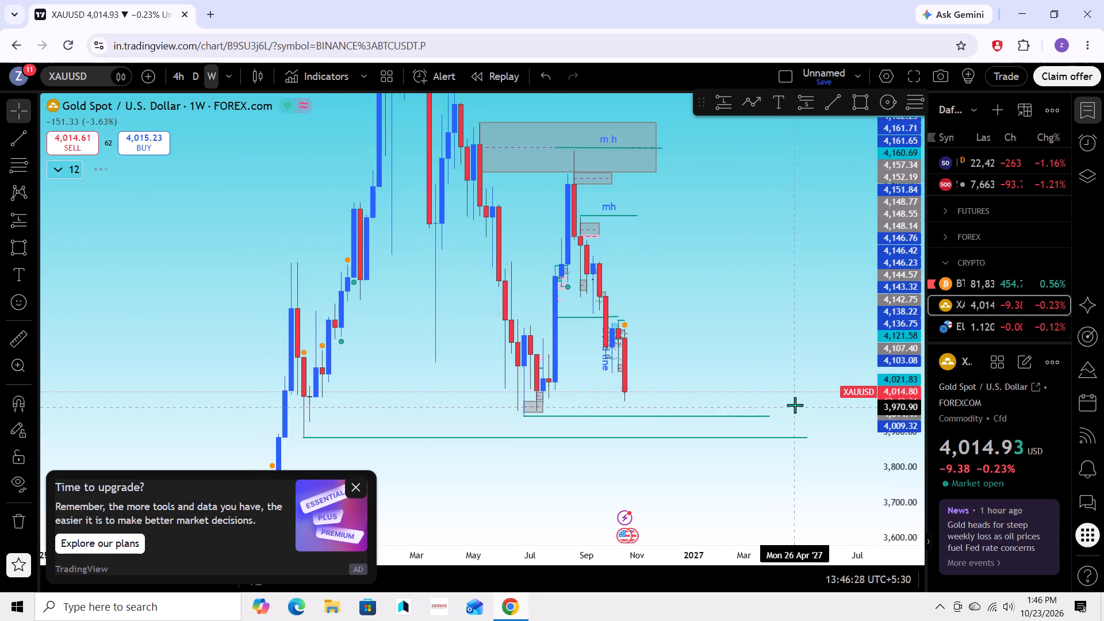
pyautogui.moveTo(770, 374); pyautogui.dragTo(815, 241)
pyautogui.moveTo(788, 405); pyautogui.dragTo(867, 291)
pyautogui.scroll(-4, 866, 292)
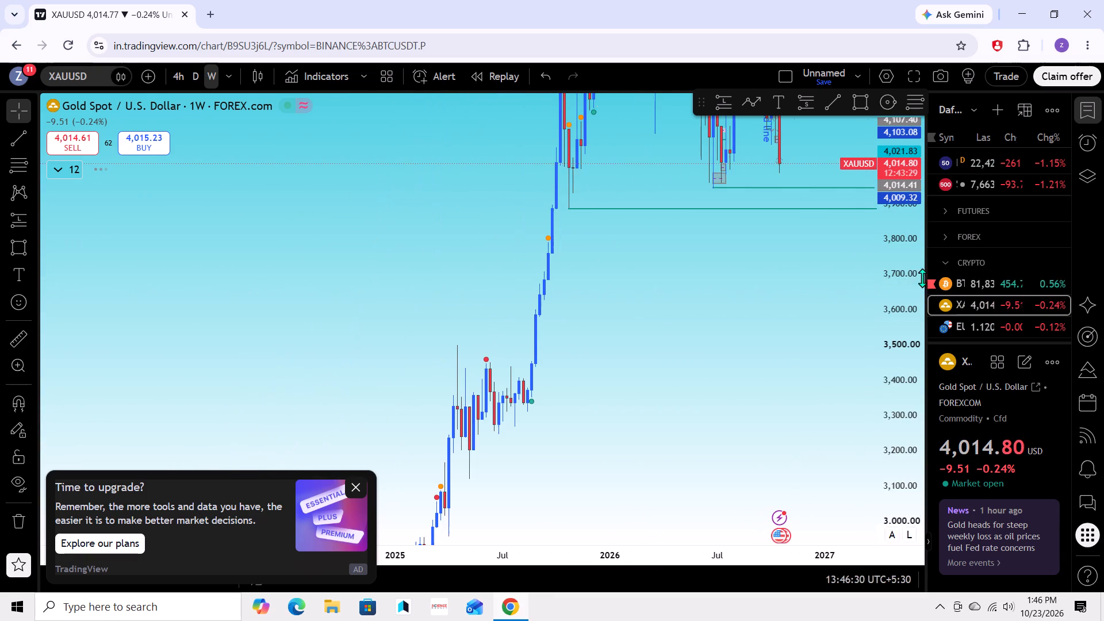
pyautogui.scroll(-14, 927, 272)
pyautogui.scroll(3, 781, 356)
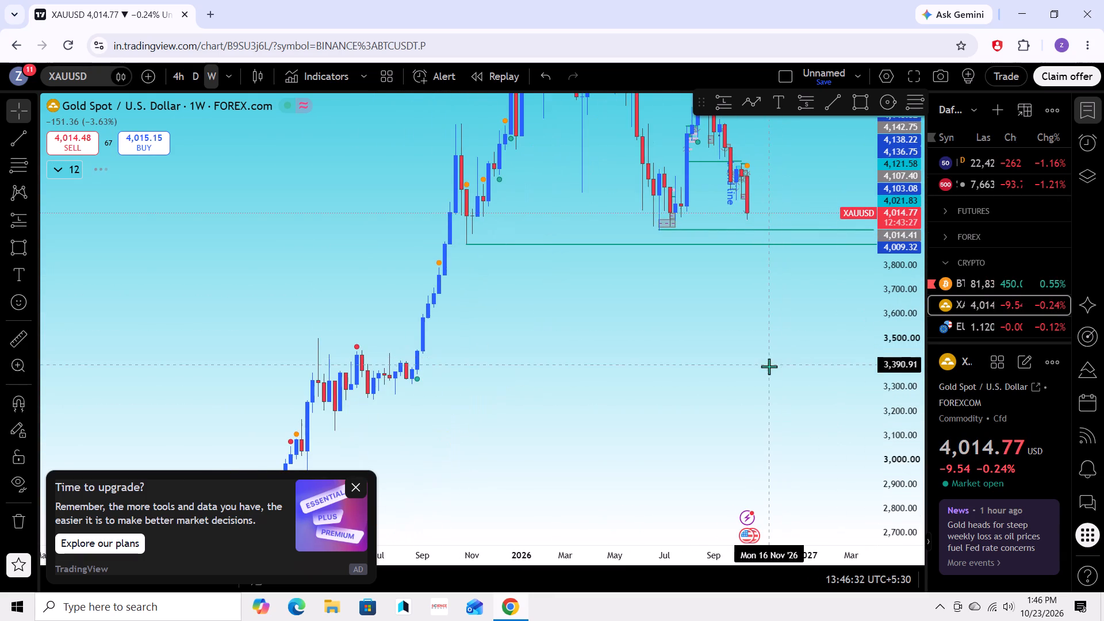
pyautogui.moveTo(769, 366); pyautogui.dragTo(747, 386)
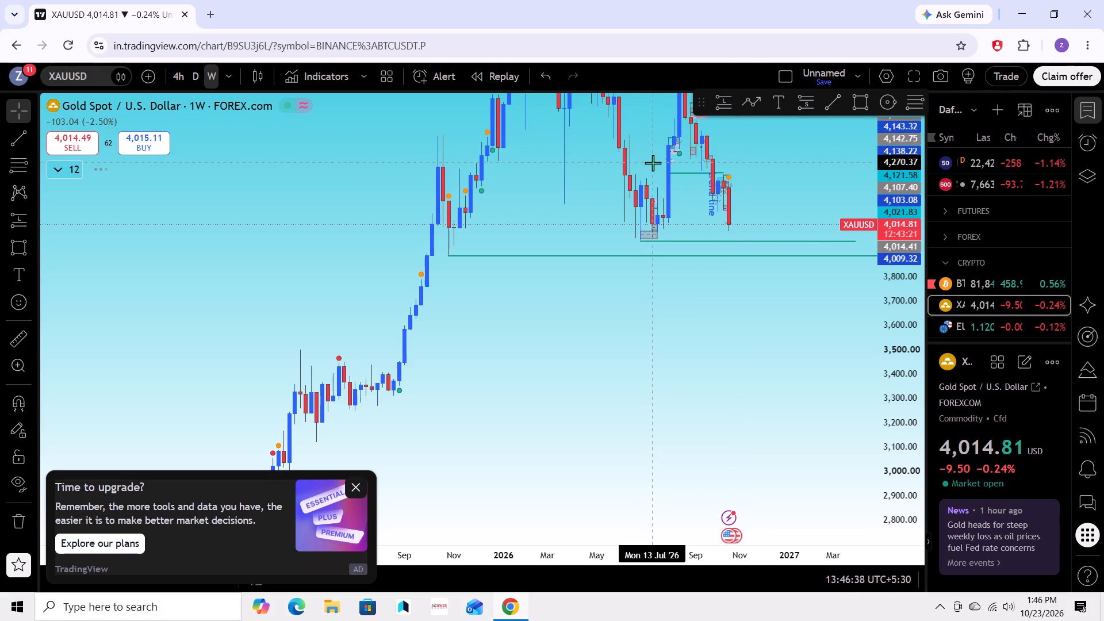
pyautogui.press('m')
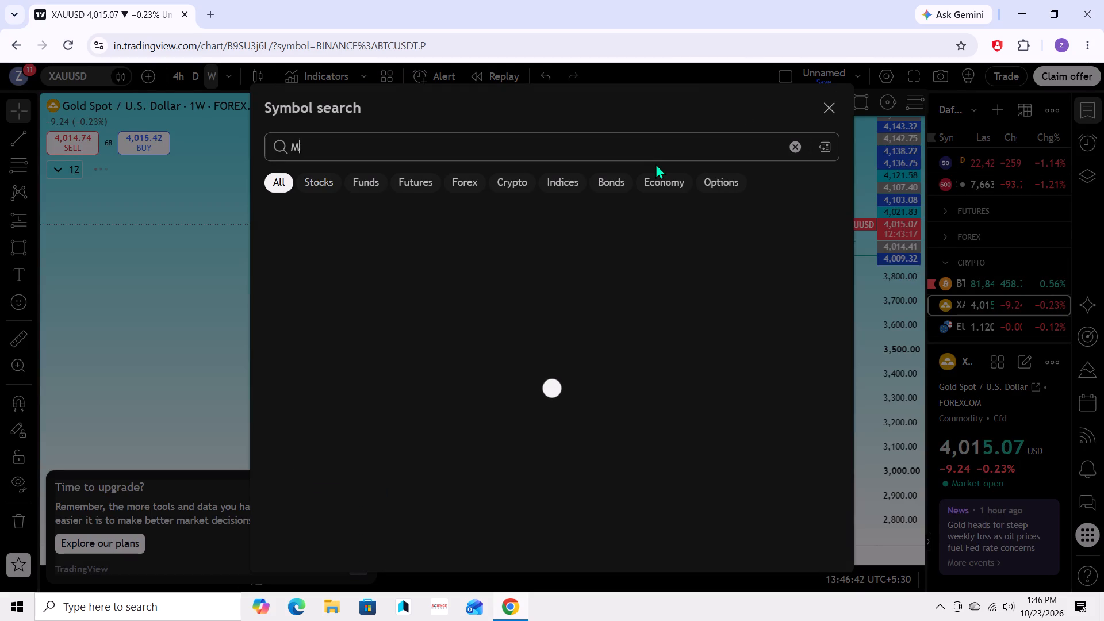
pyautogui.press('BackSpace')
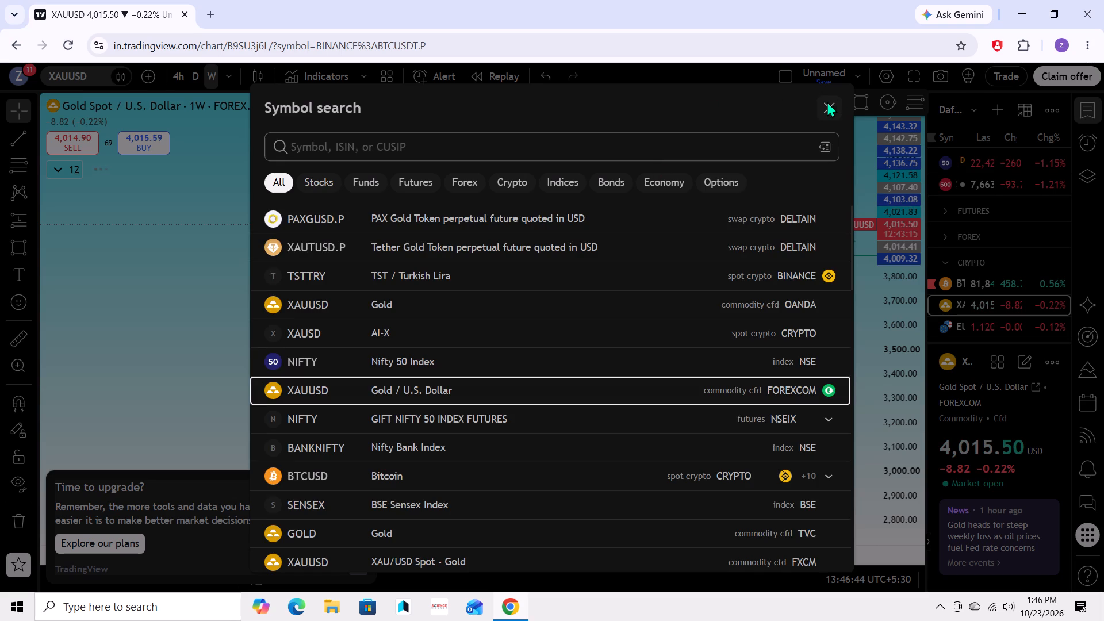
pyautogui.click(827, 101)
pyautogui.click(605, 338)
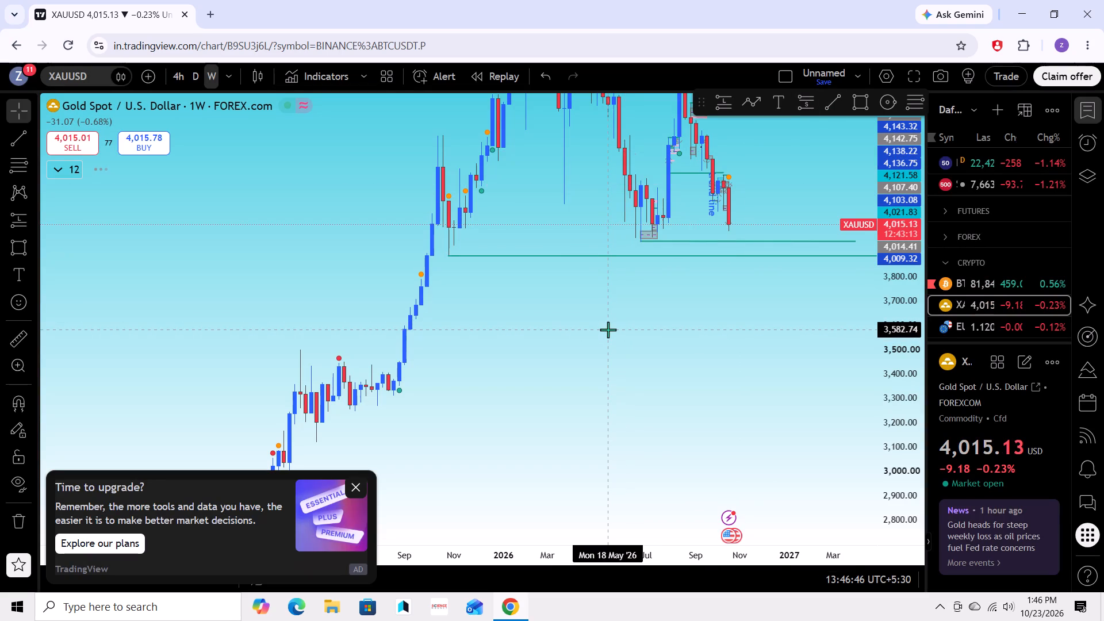
# Change the XAUUSD chart interval to 1 month.
pyautogui.press('1')
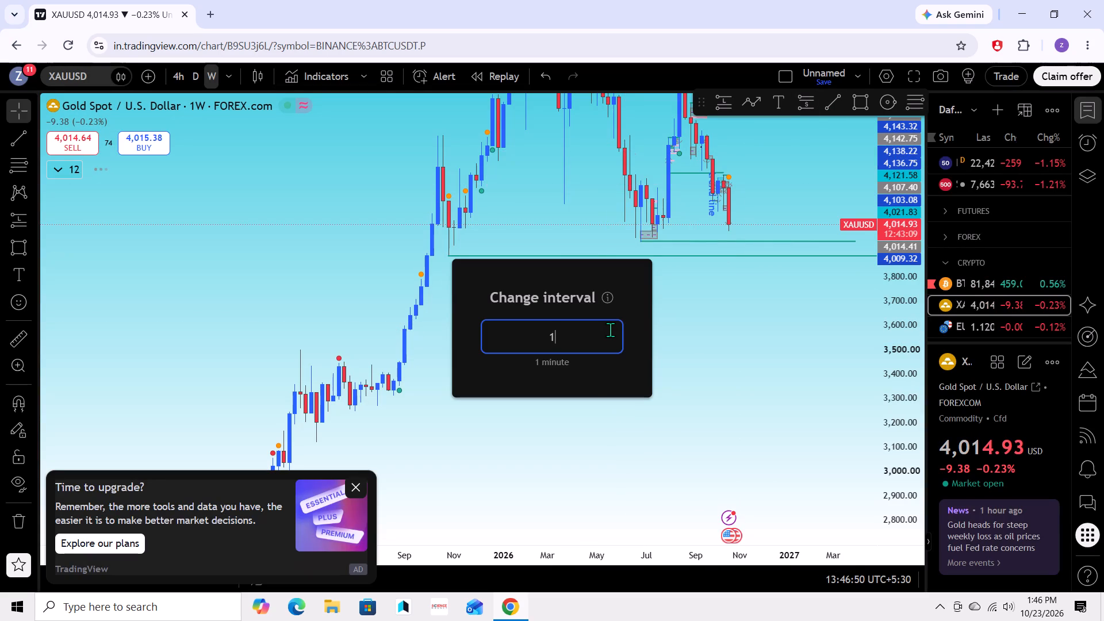
pyautogui.press('m')
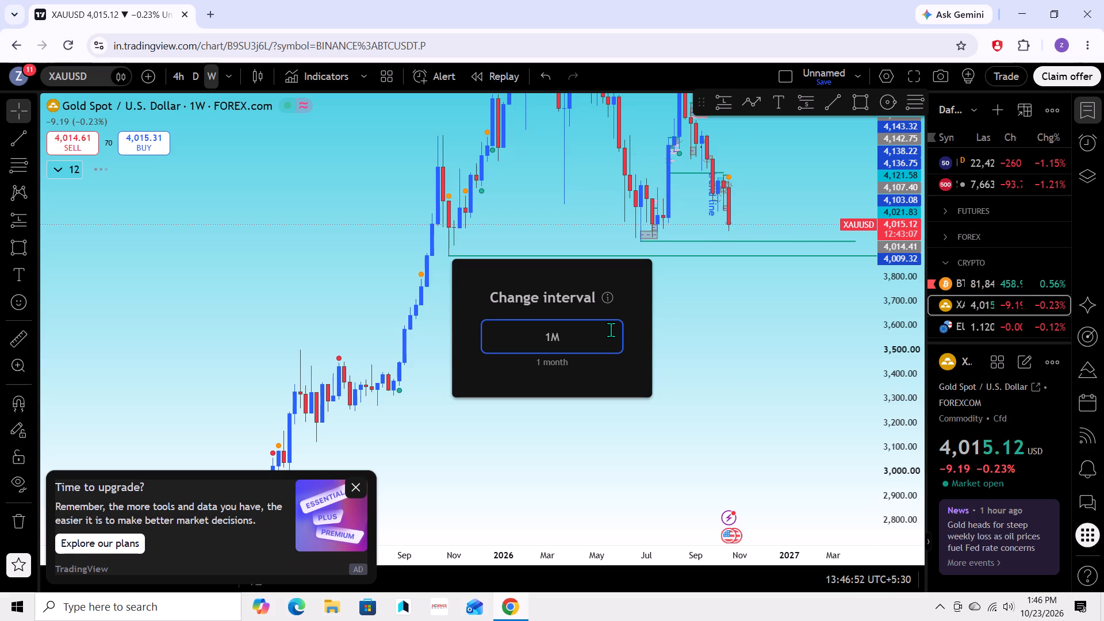
pyautogui.press('Return')
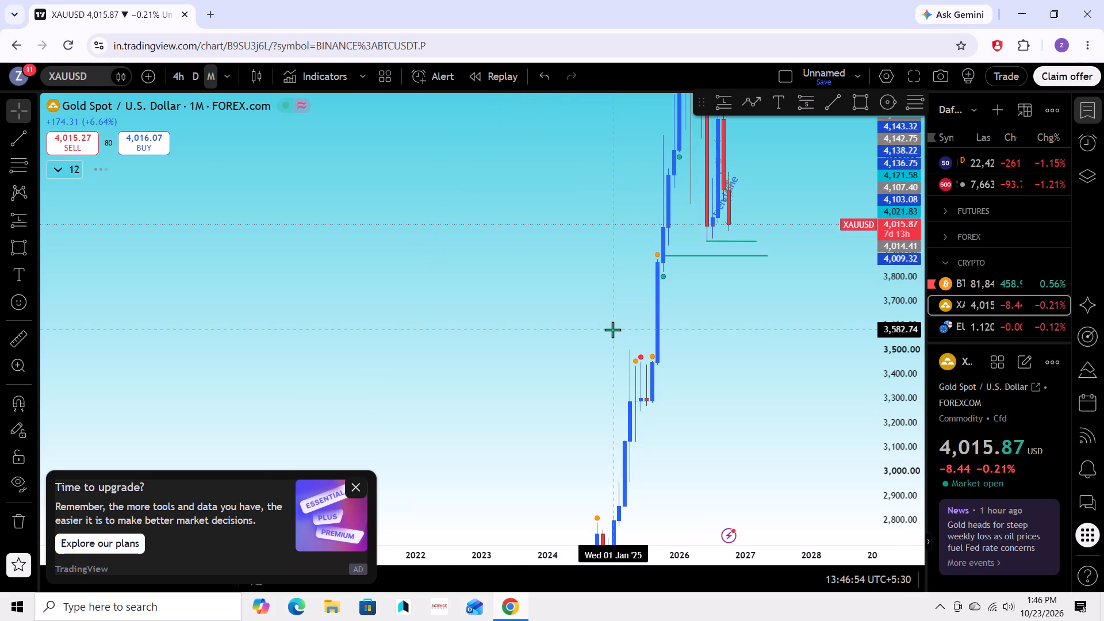
# Examine the monthly candles around the two low lines and the 2025 rally below them.
pyautogui.scroll(11, 791, 378)
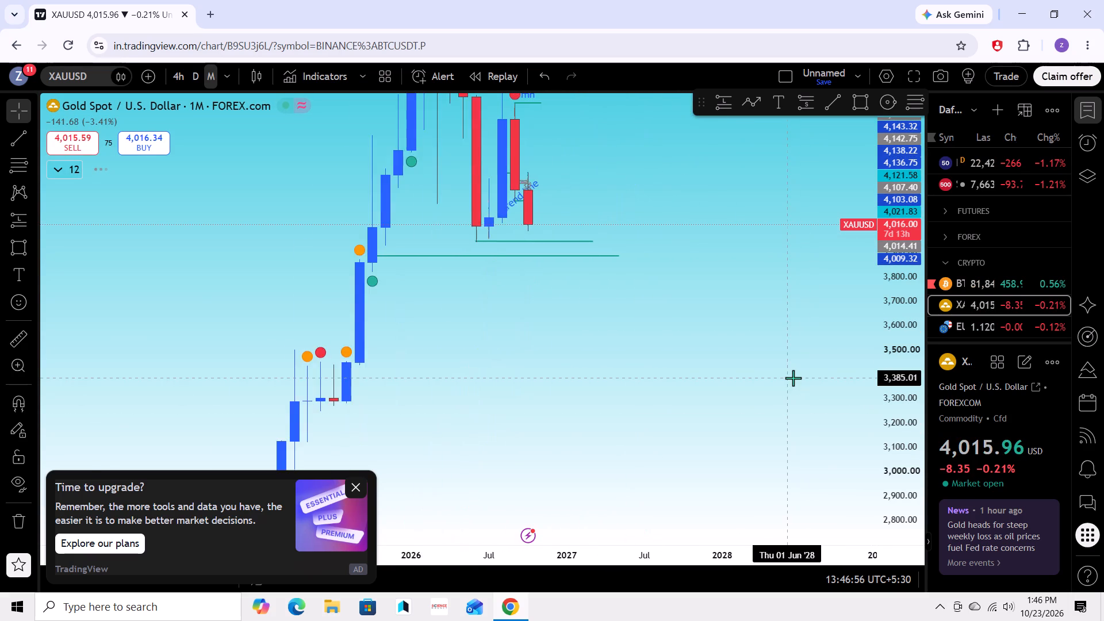
pyautogui.scroll(1, 793, 378)
pyautogui.scroll(-16, 925, 332)
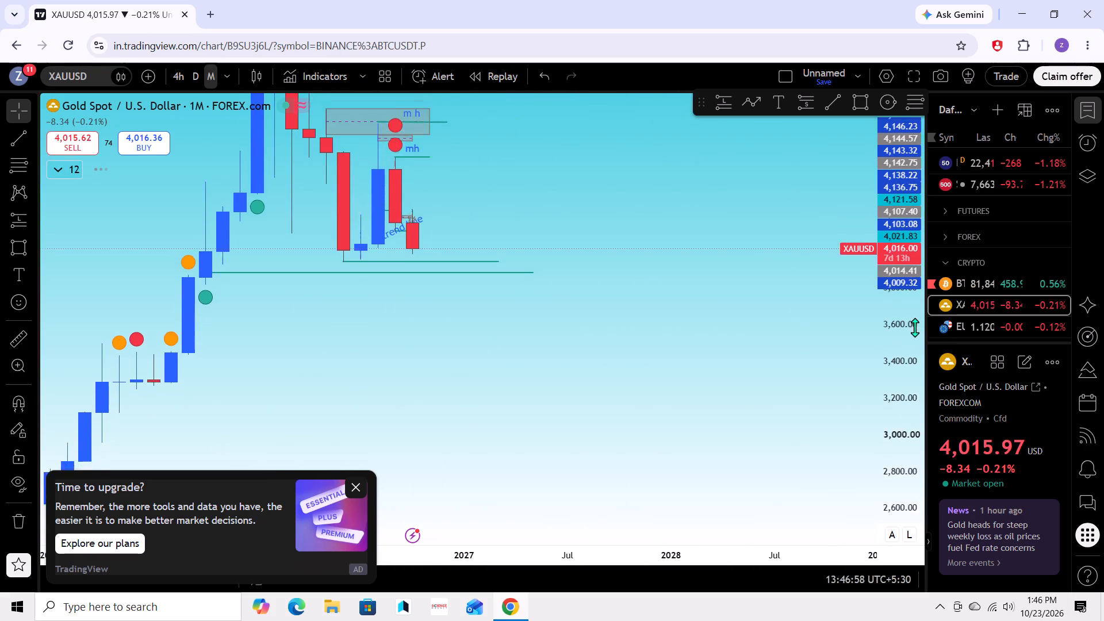
pyautogui.scroll(-2, 915, 327)
pyautogui.scroll(-2, 788, 362)
pyautogui.moveTo(763, 386); pyautogui.dragTo(858, 401)
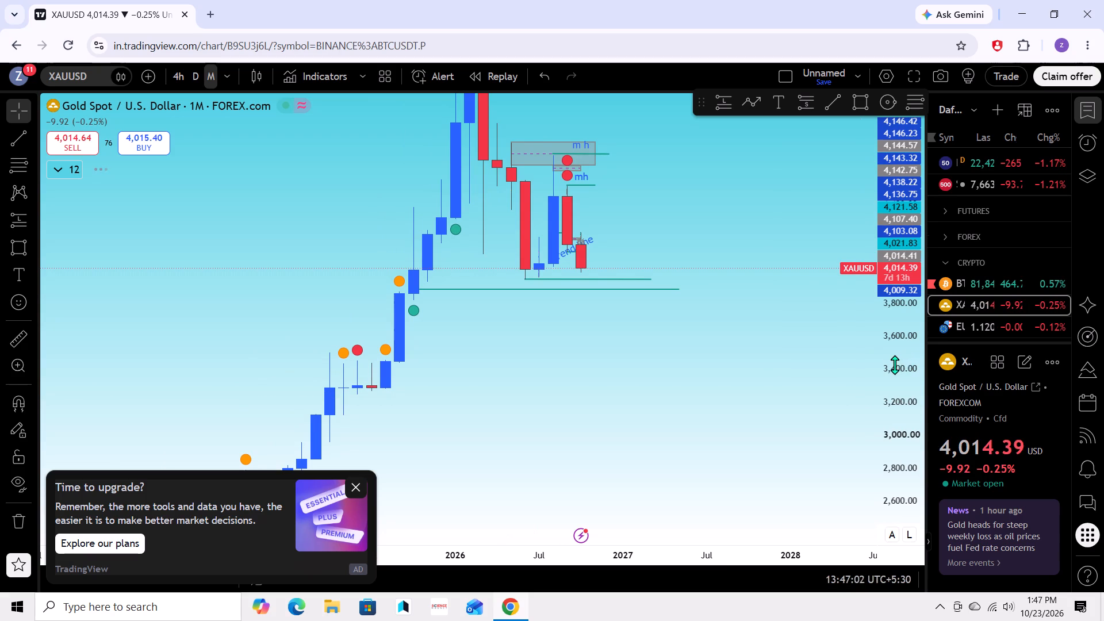
pyautogui.scroll(-1, 780, 379)
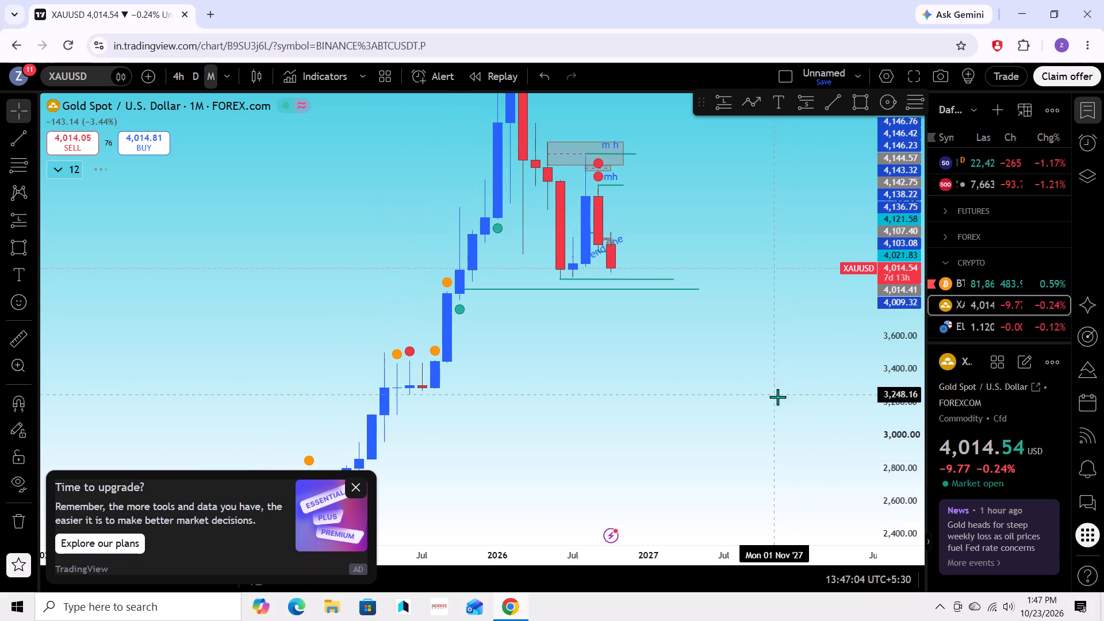
pyautogui.moveTo(777, 397); pyautogui.dragTo(783, 359)
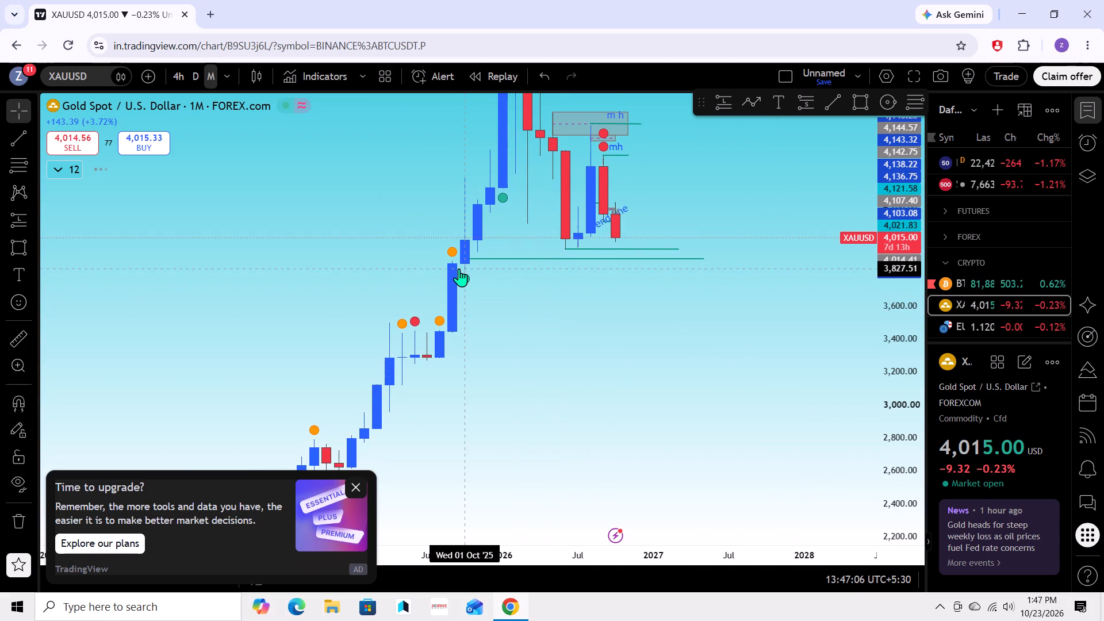
pyautogui.scroll(-2, 791, 303)
pyautogui.moveTo(787, 313); pyautogui.dragTo(766, 332)
pyautogui.scroll(2, 763, 319)
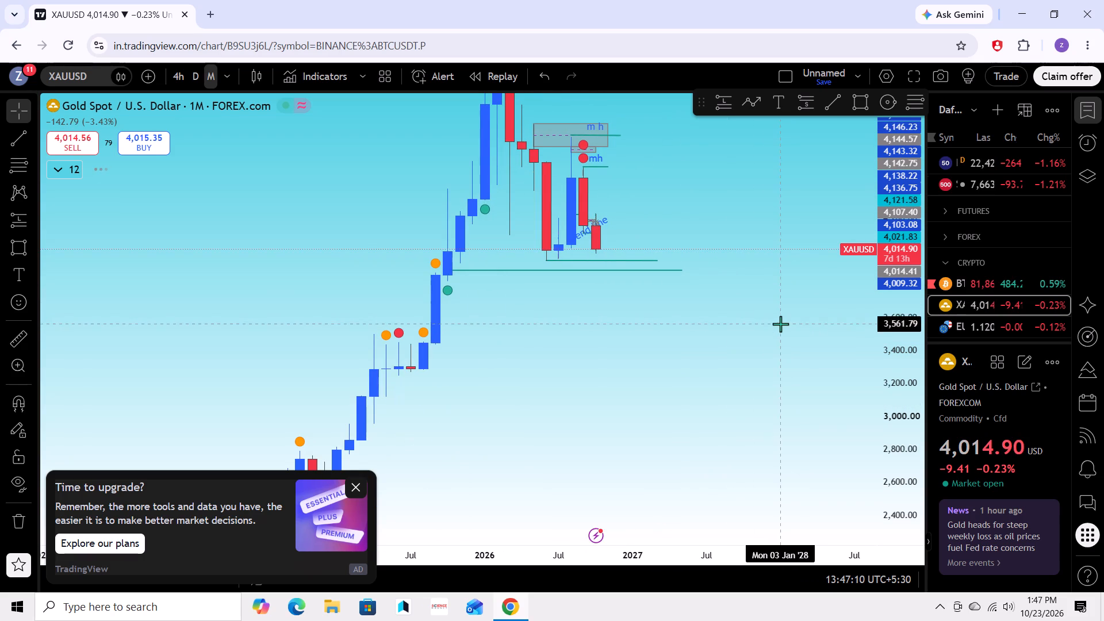
pyautogui.moveTo(780, 324); pyautogui.dragTo(766, 332)
# Draw a rectangle zone over the large 2025 bullish monthly candle, from August 2025 to November 2027, about 3,801 to 3,466.
pyautogui.click(872, 94)
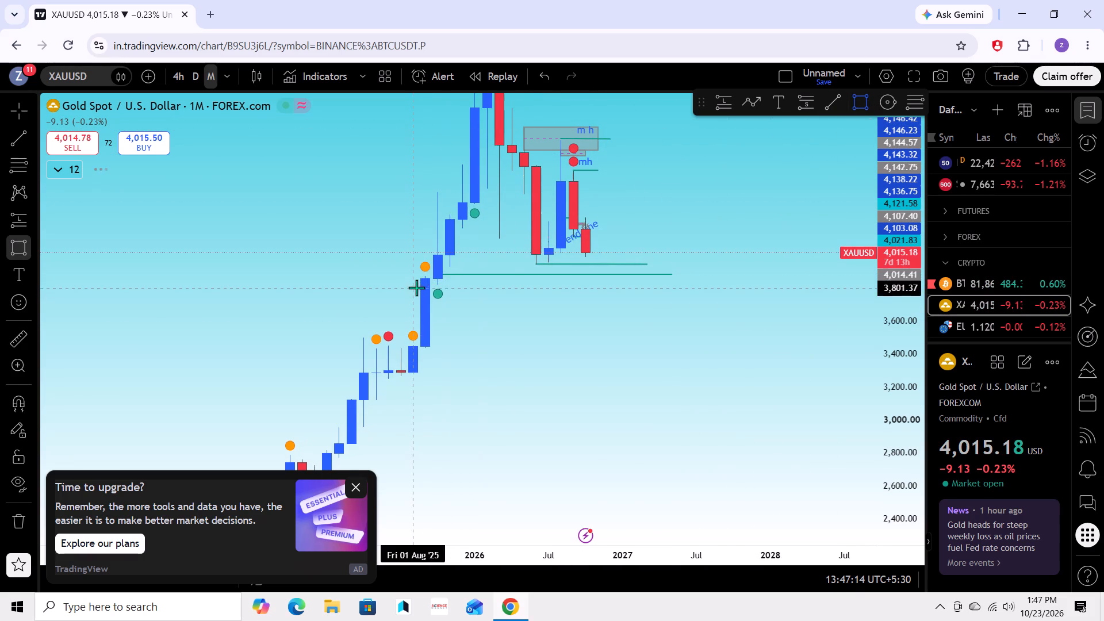
pyautogui.moveTo(416, 287); pyautogui.dragTo(744, 332)
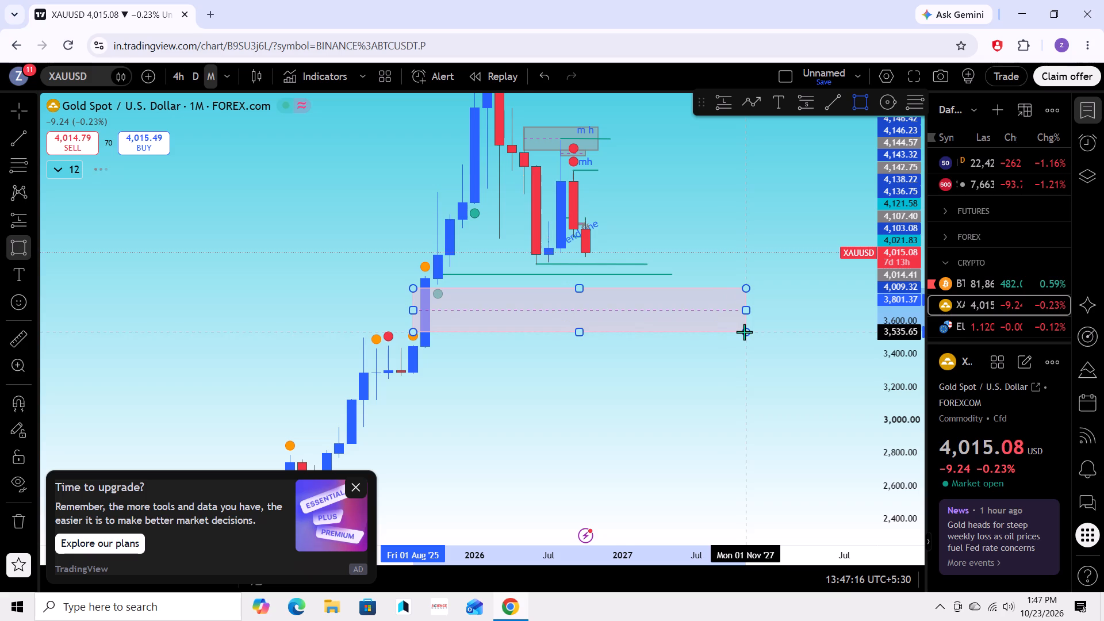
pyautogui.moveTo(744, 332); pyautogui.dragTo(739, 348)
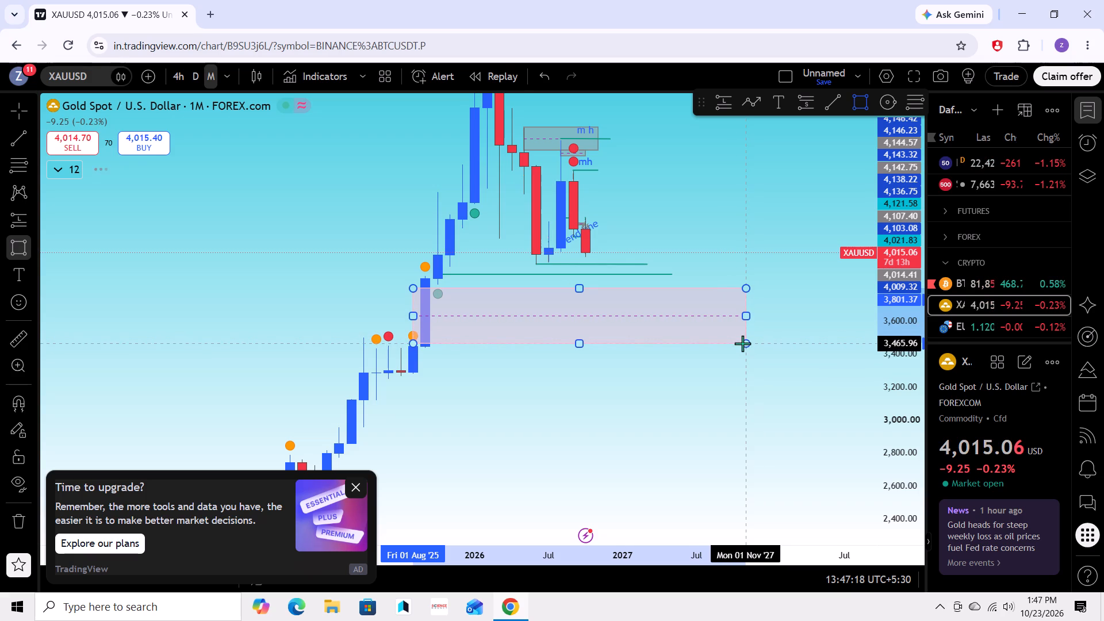
pyautogui.click(742, 343)
pyautogui.click(759, 282)
# Review the monthly price action from the 2026 peak and "m h" levels down to the new pink zone.
pyautogui.scroll(2, 790, 330)
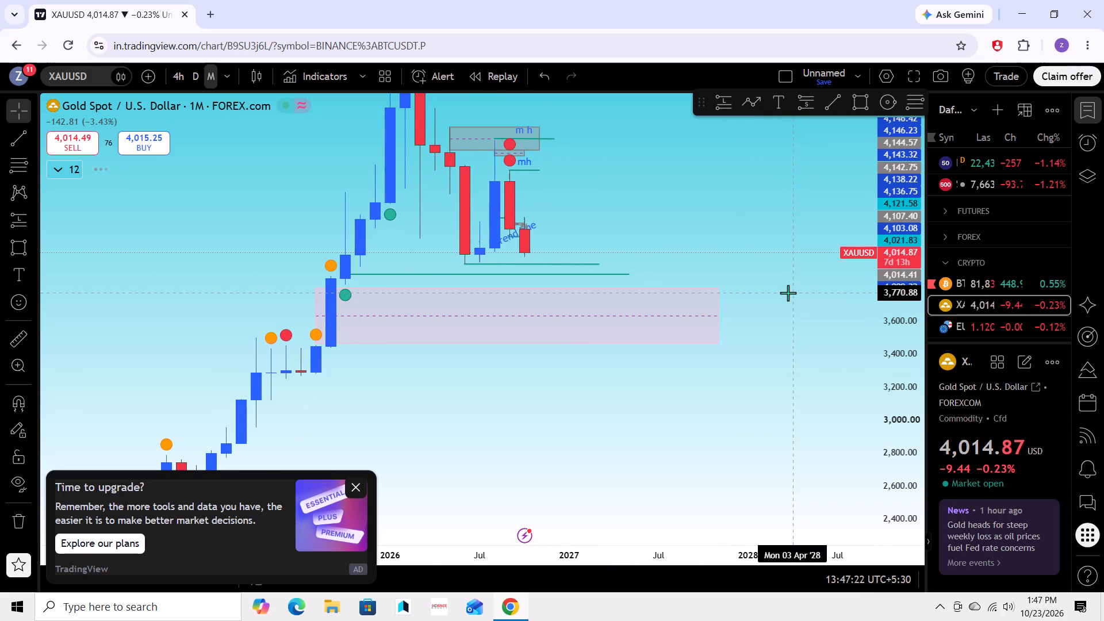
pyautogui.scroll(-3, 772, 281)
pyautogui.moveTo(784, 256); pyautogui.dragTo(792, 338)
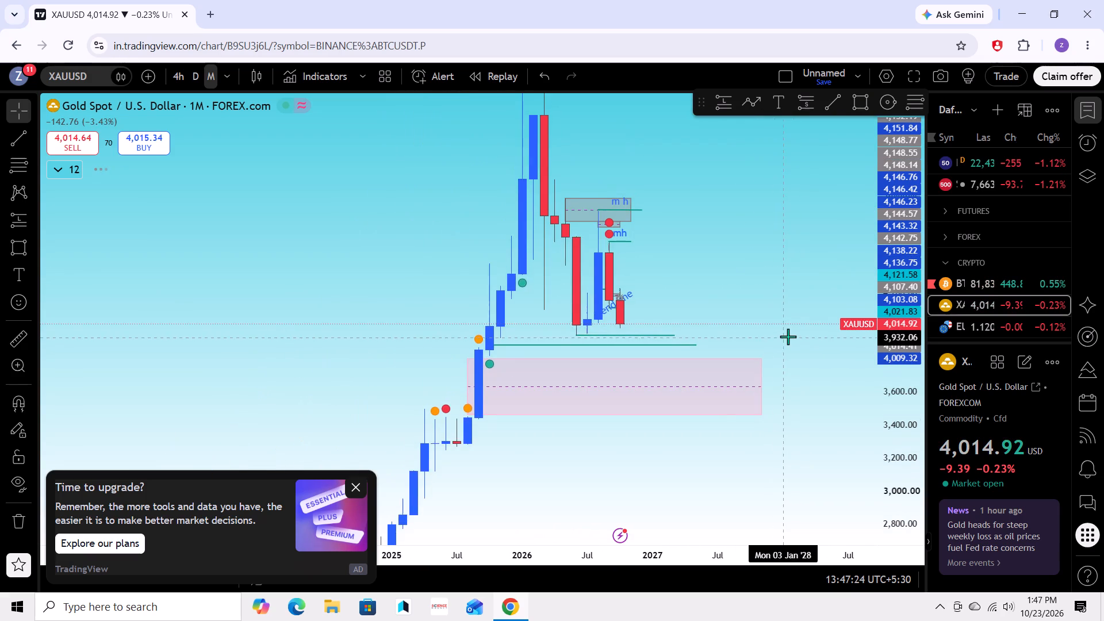
pyautogui.scroll(3, 788, 335)
pyautogui.scroll(-2, 739, 300)
pyautogui.moveTo(760, 331); pyautogui.dragTo(763, 347)
pyautogui.moveTo(757, 308); pyautogui.dragTo(786, 347)
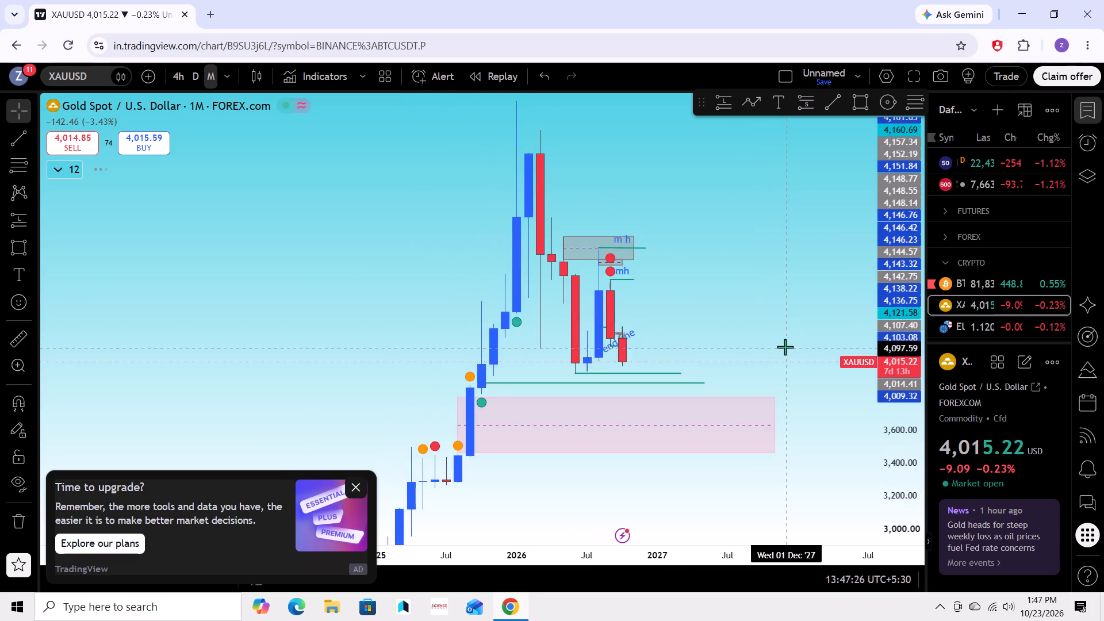
pyautogui.scroll(2, 784, 336)
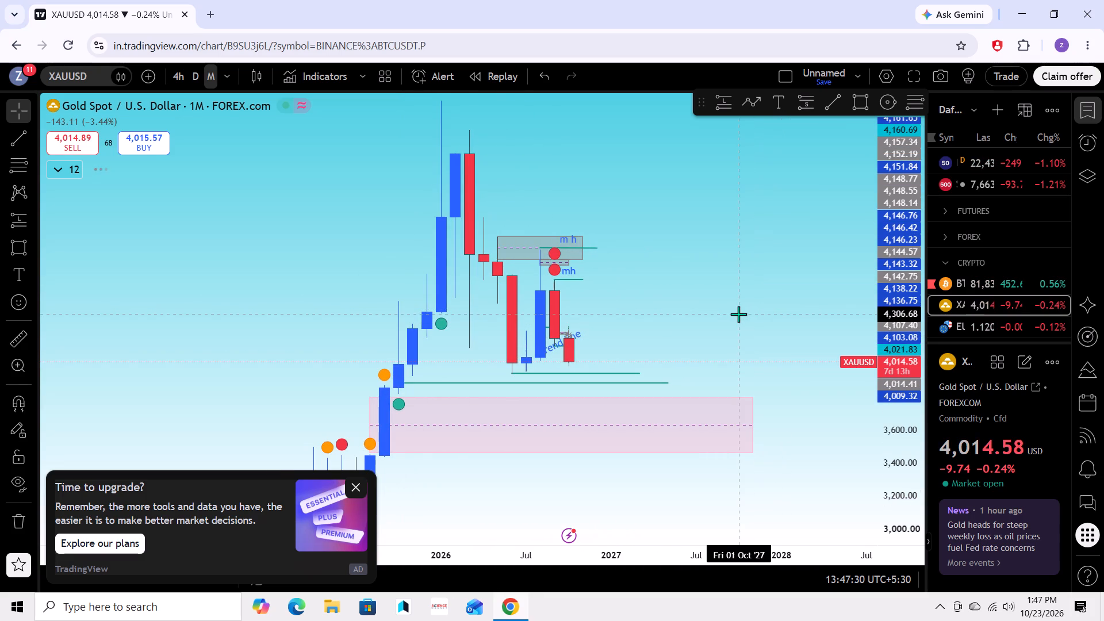
pyautogui.scroll(1, 680, 321)
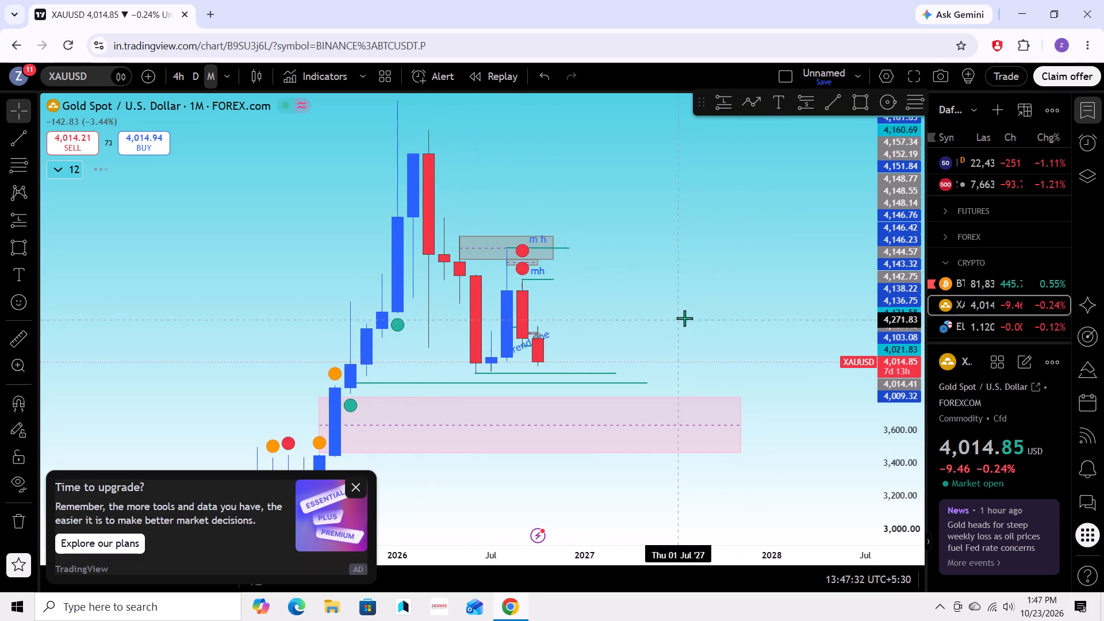
# Examine the monthly candles between the "m h" and "mh" levels, the two low lines and the pink zone.
pyautogui.scroll(-3, 684, 318)
pyautogui.moveTo(695, 321); pyautogui.dragTo(723, 295)
pyautogui.scroll(3, 728, 292)
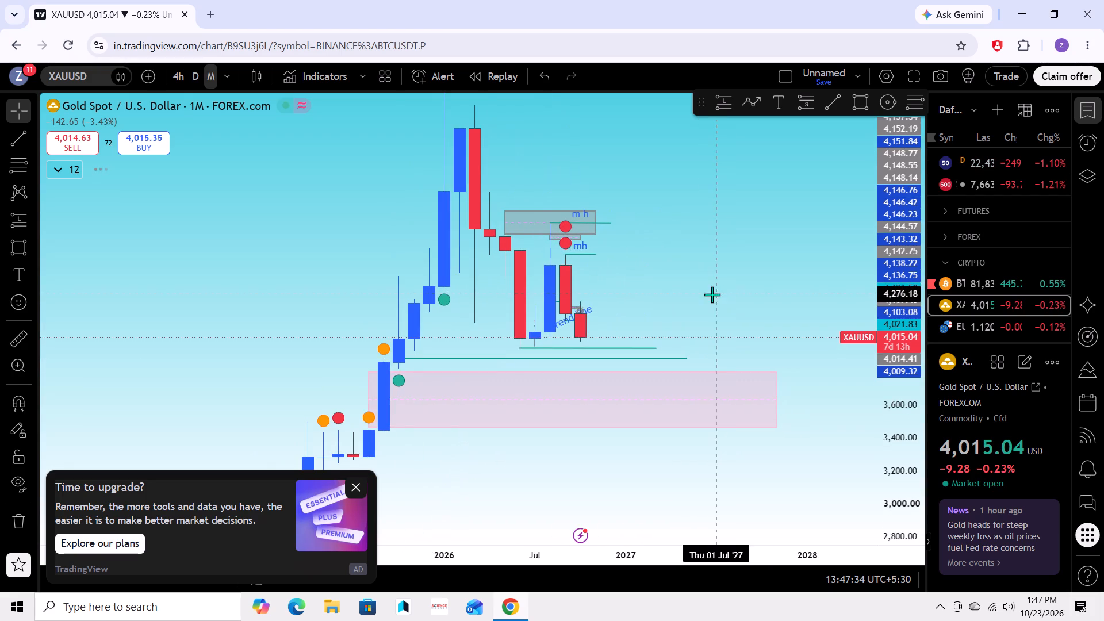
pyautogui.moveTo(712, 295); pyautogui.dragTo(727, 332)
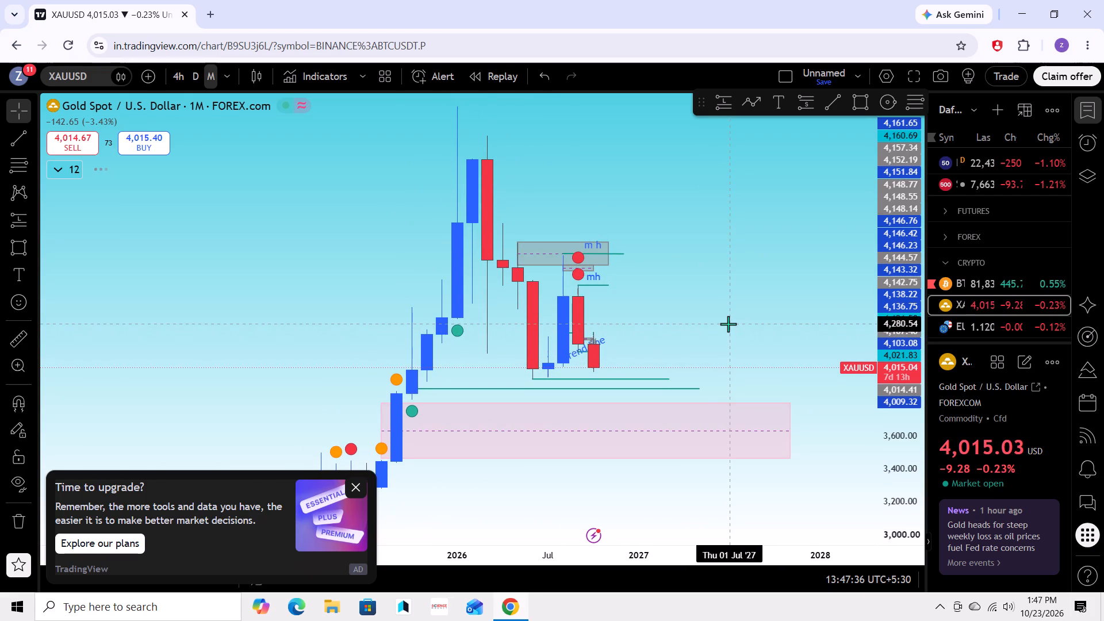
pyautogui.moveTo(687, 294); pyautogui.dragTo(723, 322)
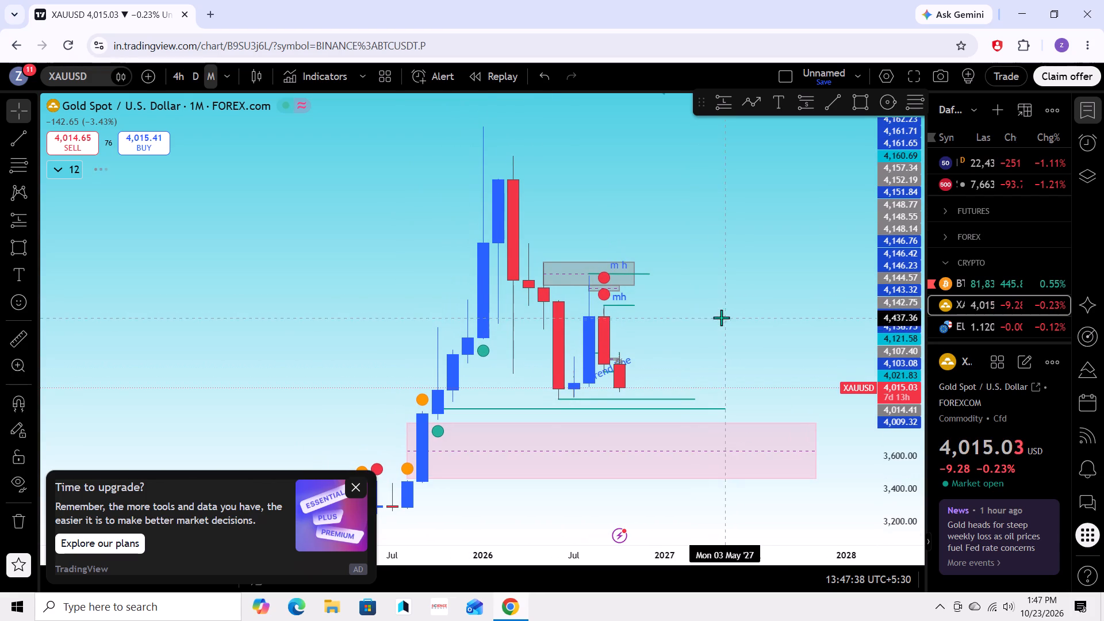
pyautogui.moveTo(739, 331); pyautogui.dragTo(773, 256)
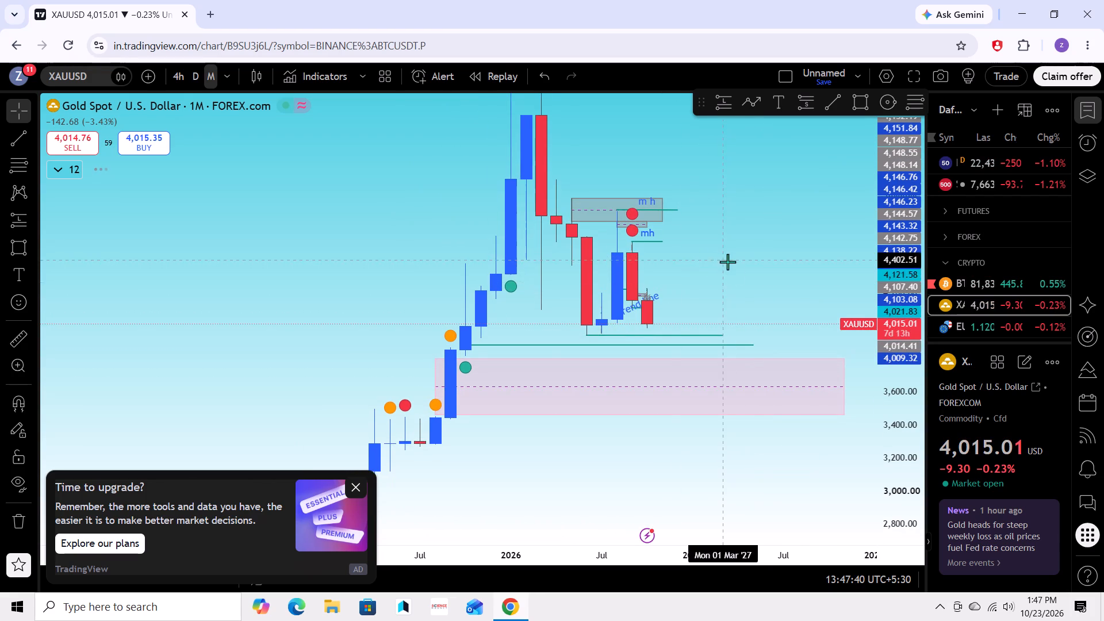
pyautogui.moveTo(739, 281); pyautogui.dragTo(752, 264)
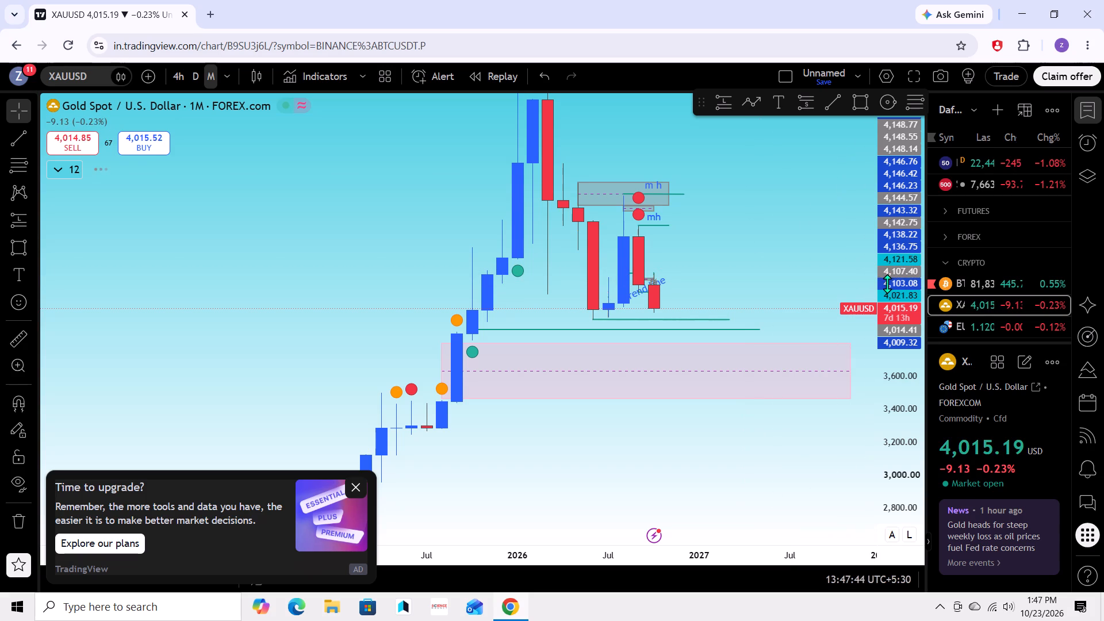
pyautogui.scroll(7, 887, 283)
pyautogui.scroll(3, 758, 263)
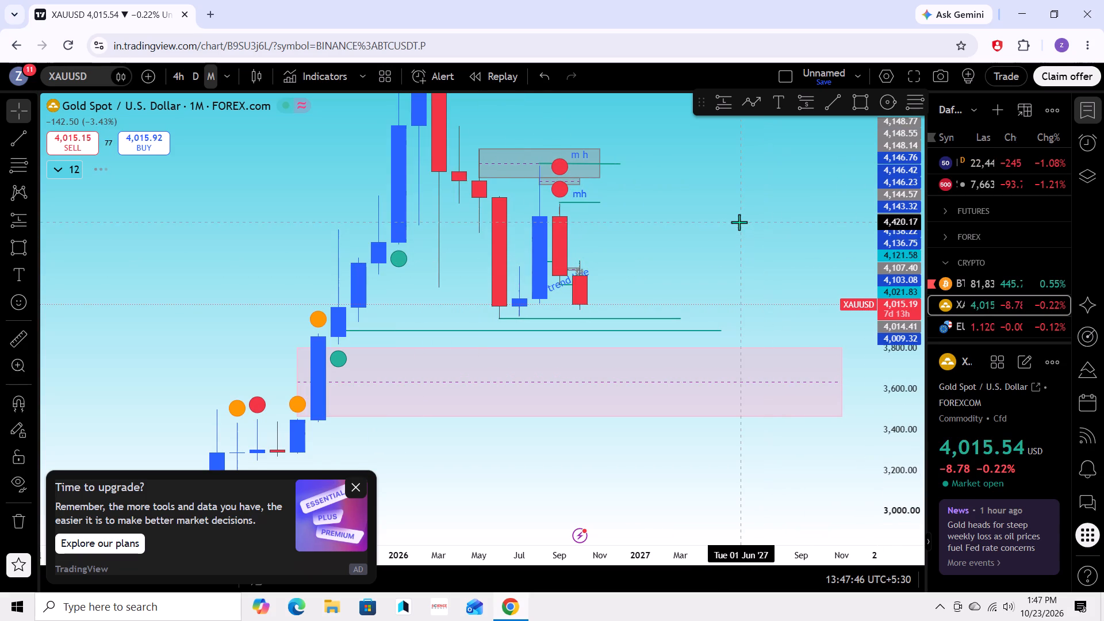
pyautogui.click(628, 316)
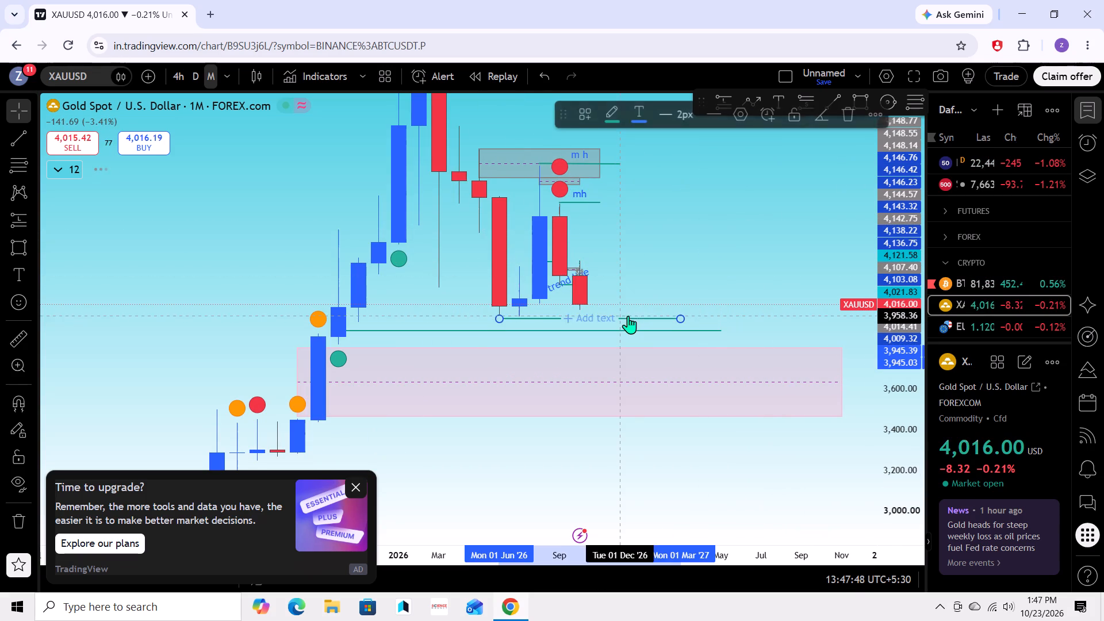
pyautogui.click(716, 262)
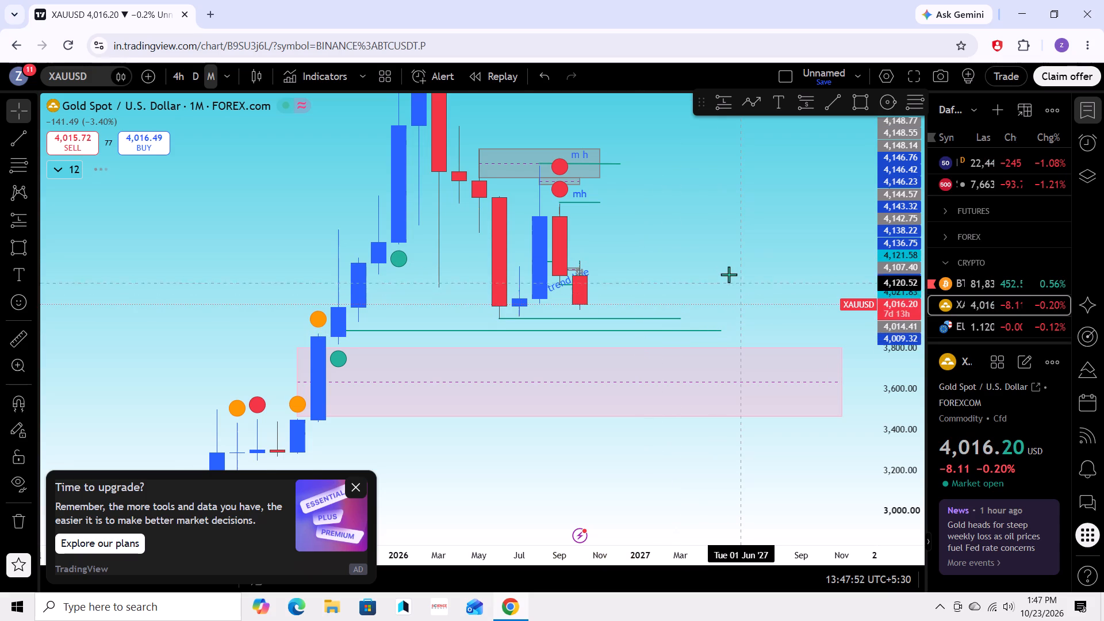
pyautogui.moveTo(734, 283); pyautogui.dragTo(749, 329)
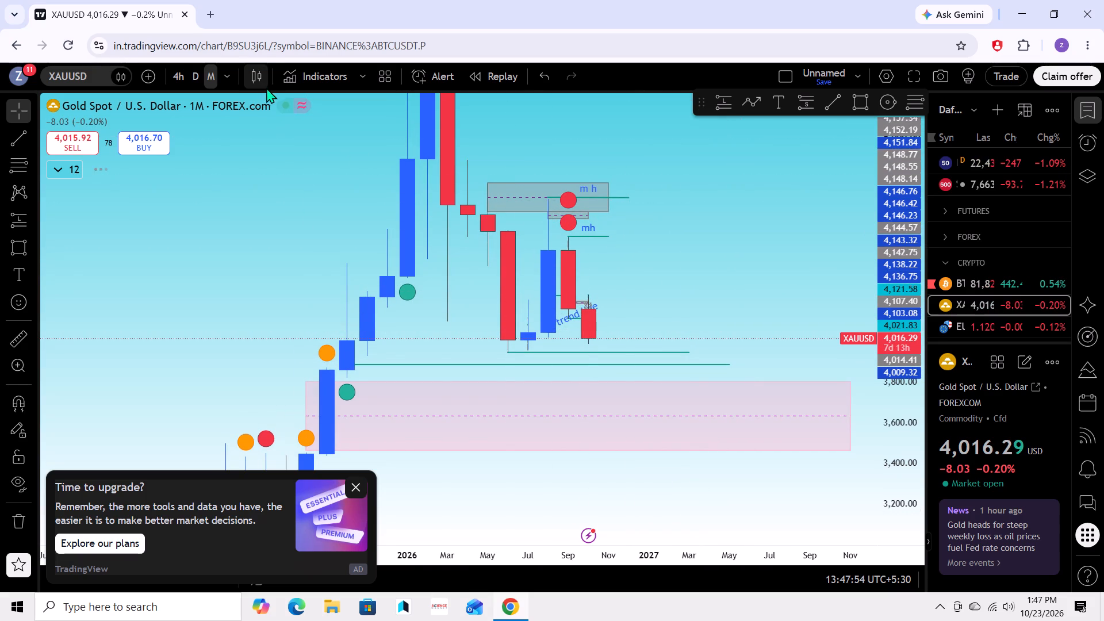
# Change the XAUUSD chart interval to 1 week.
pyautogui.press('1')
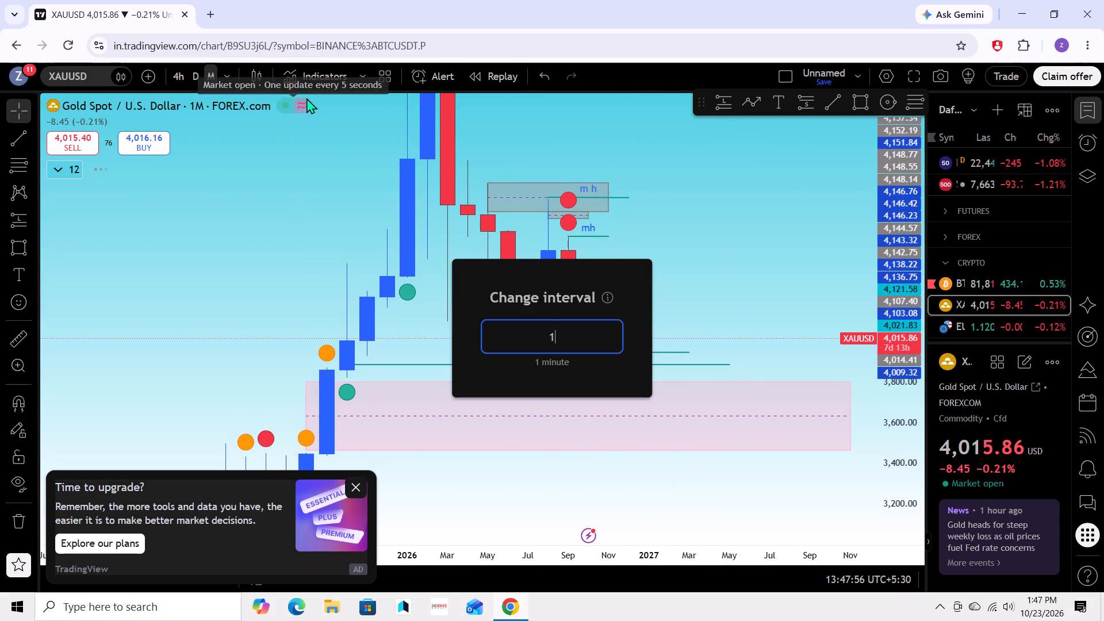
pyautogui.press('w')
pyautogui.press('Return')
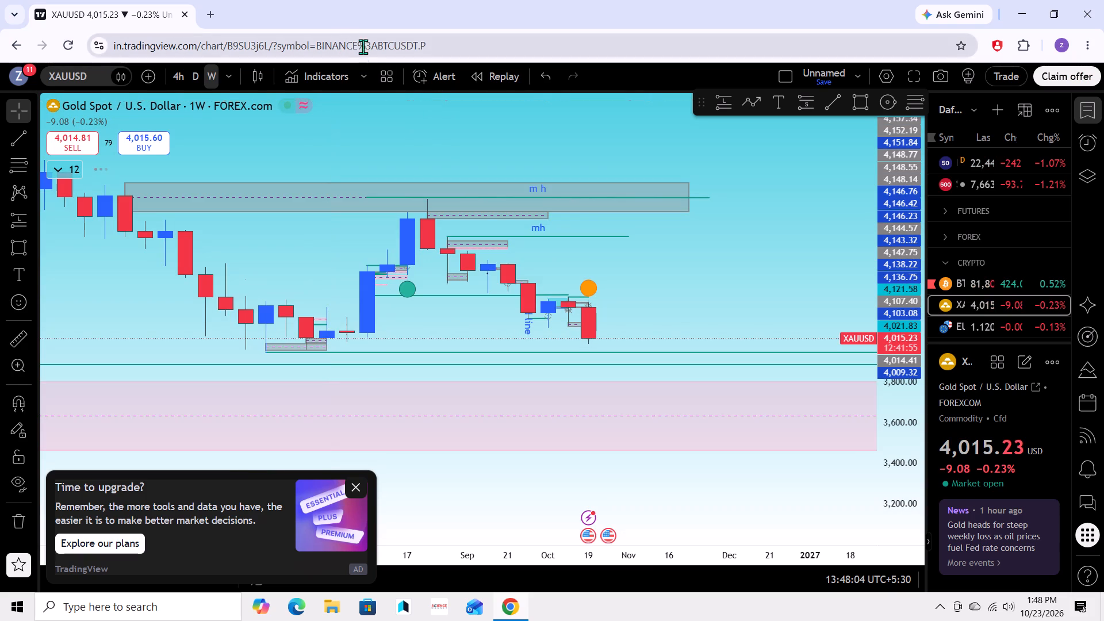
# Examine the weekly price action from the "m h" zone down to the two low lines and the pink zone.
pyautogui.scroll(-2, 320, 2)
pyautogui.scroll(-2, 667, 297)
pyautogui.moveTo(727, 269); pyautogui.dragTo(684, 275)
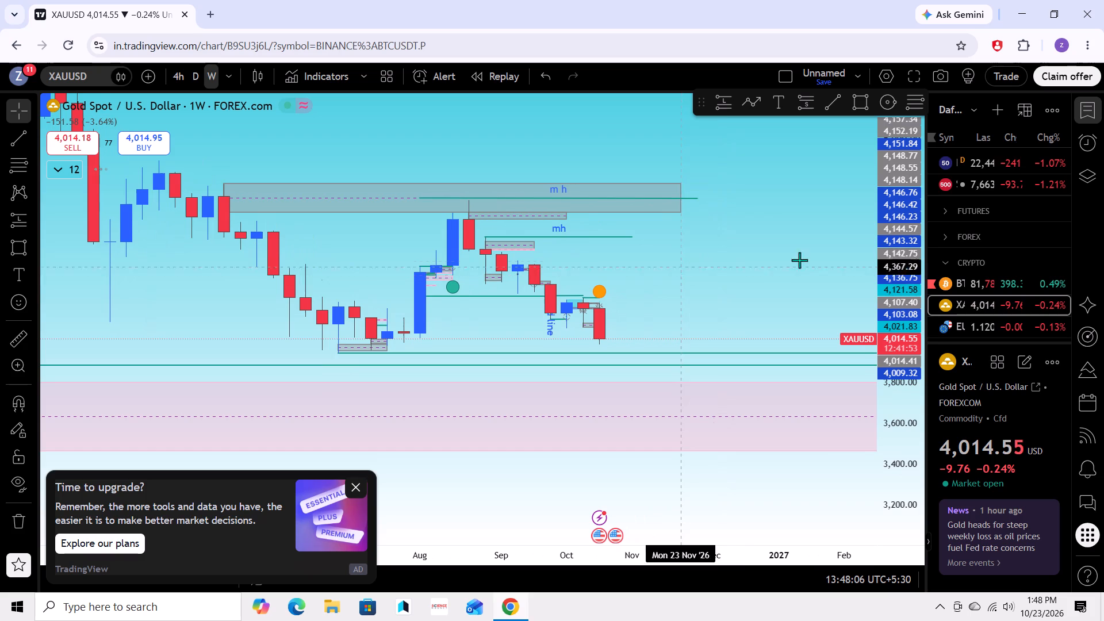
pyautogui.scroll(15, 907, 285)
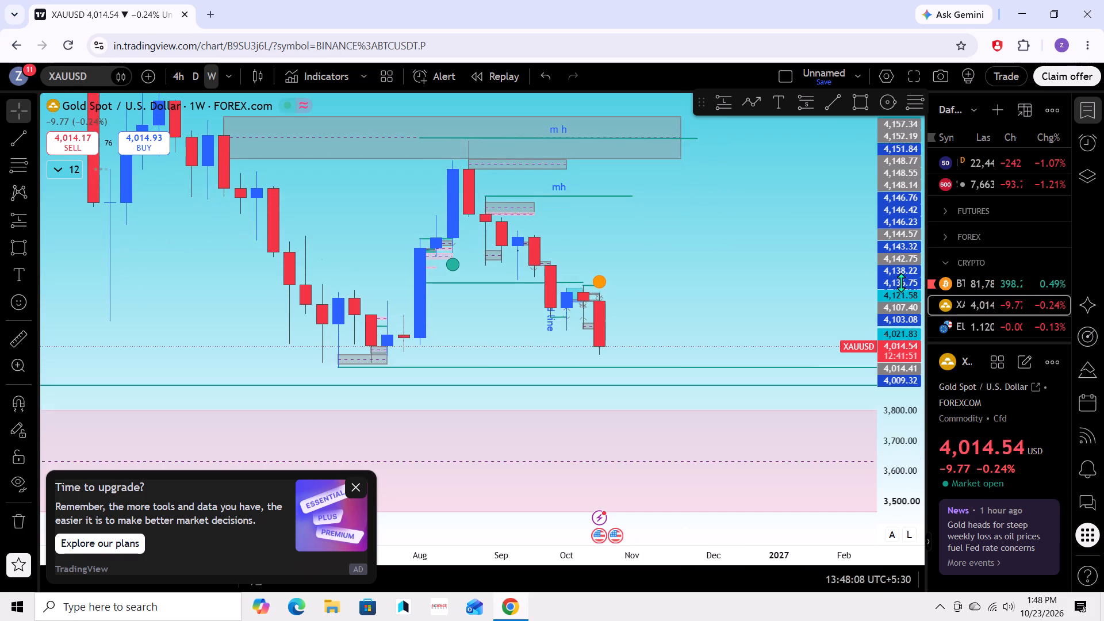
pyautogui.scroll(2, 901, 282)
pyautogui.scroll(-4, 822, 265)
pyautogui.moveTo(793, 233); pyautogui.dragTo(827, 297)
pyautogui.moveTo(818, 292); pyautogui.dragTo(834, 320)
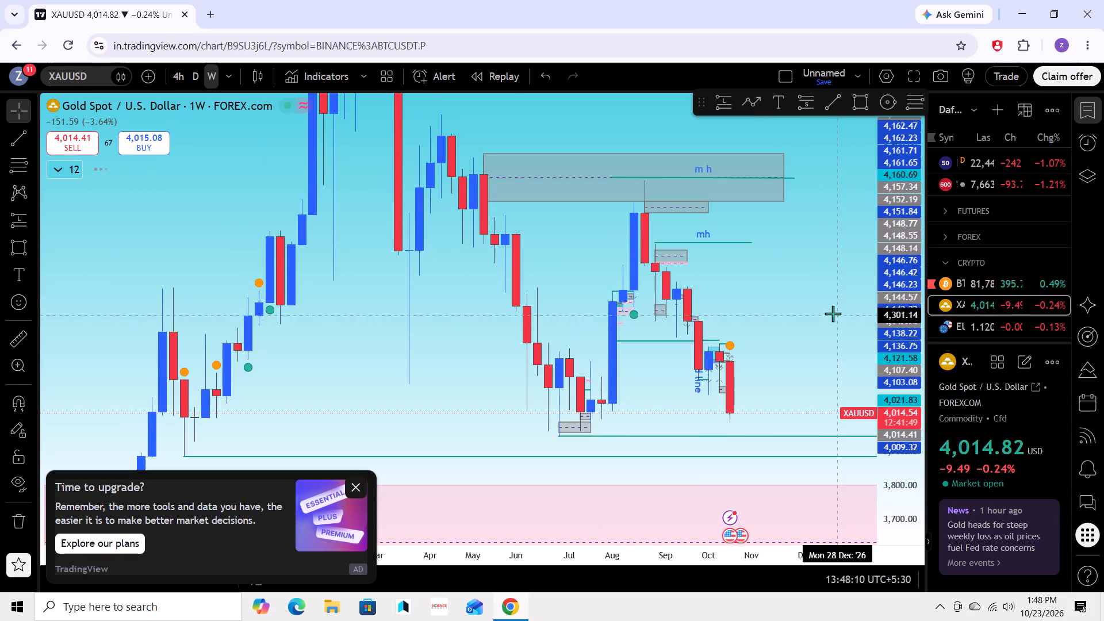
pyautogui.moveTo(457, 301); pyautogui.dragTo(461, 309)
pyautogui.moveTo(440, 332); pyautogui.dragTo(447, 254)
pyautogui.moveTo(466, 303); pyautogui.dragTo(458, 332)
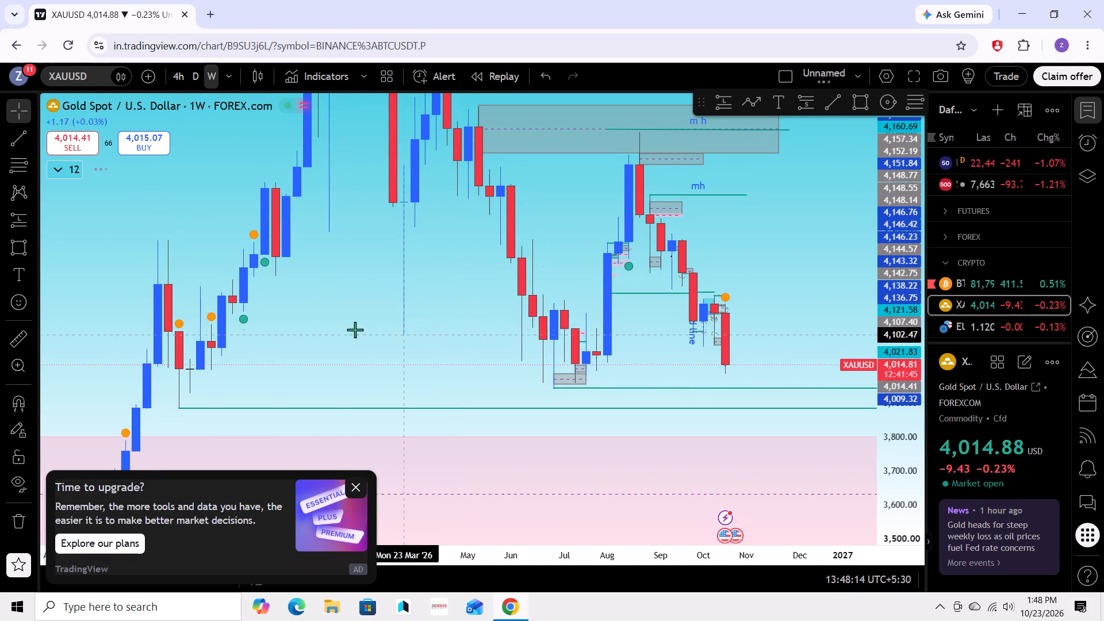
pyautogui.moveTo(450, 381); pyautogui.dragTo(381, 405)
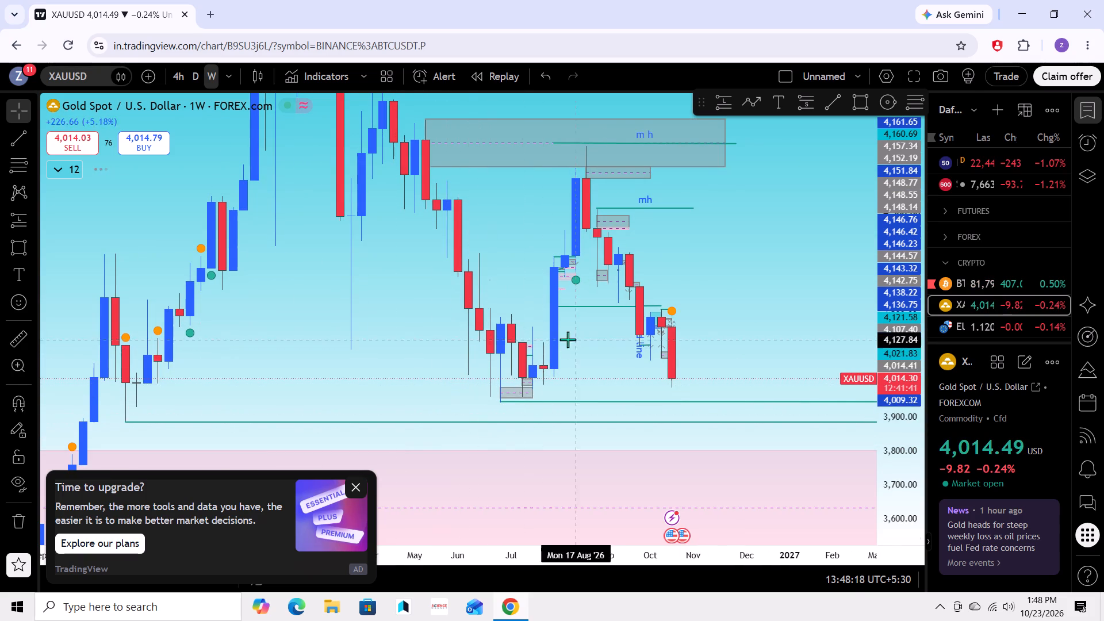
pyautogui.moveTo(373, 361); pyautogui.dragTo(389, 393)
pyautogui.moveTo(407, 352); pyautogui.dragTo(417, 379)
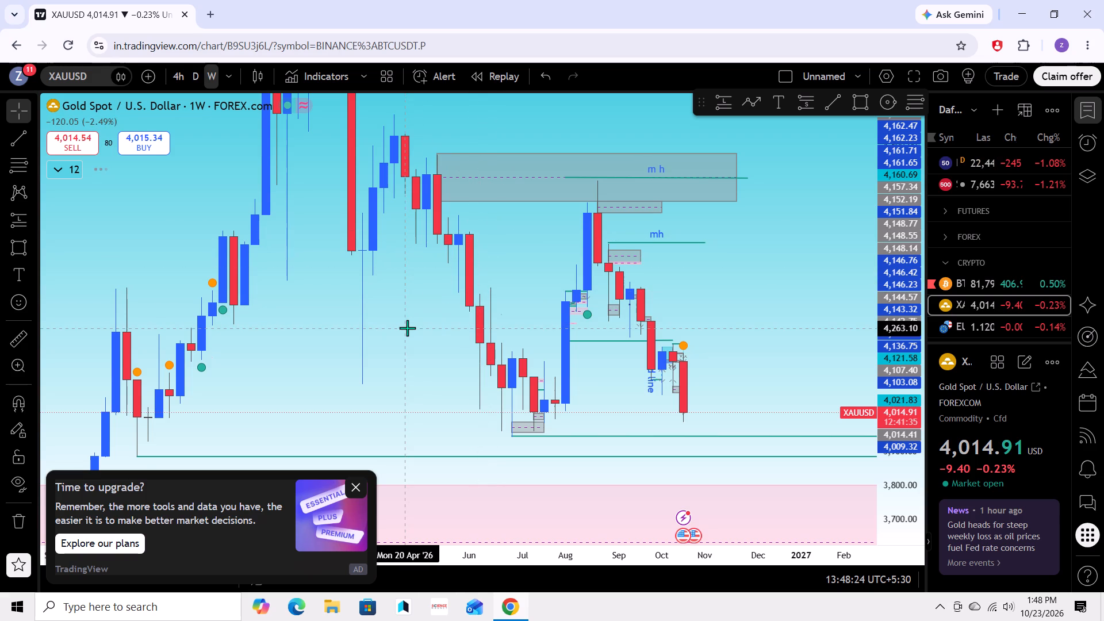
pyautogui.moveTo(423, 322); pyautogui.dragTo(411, 331)
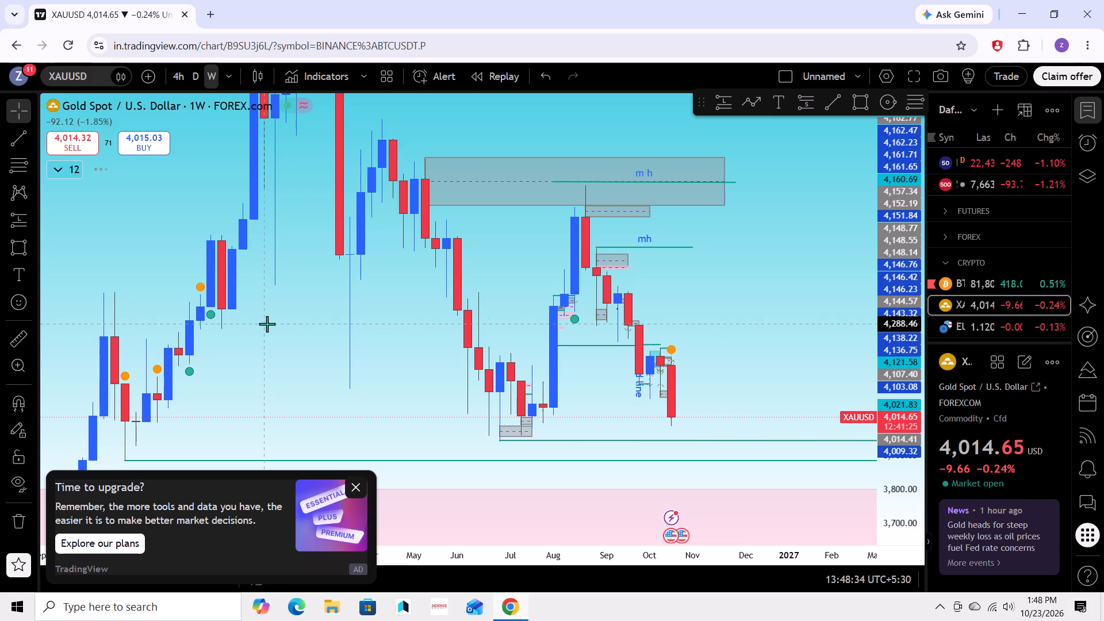
# Delete the horizontal line running from 3 August to 28 September 2026 below the August rally.
pyautogui.moveTo(692, 321); pyautogui.dragTo(680, 343)
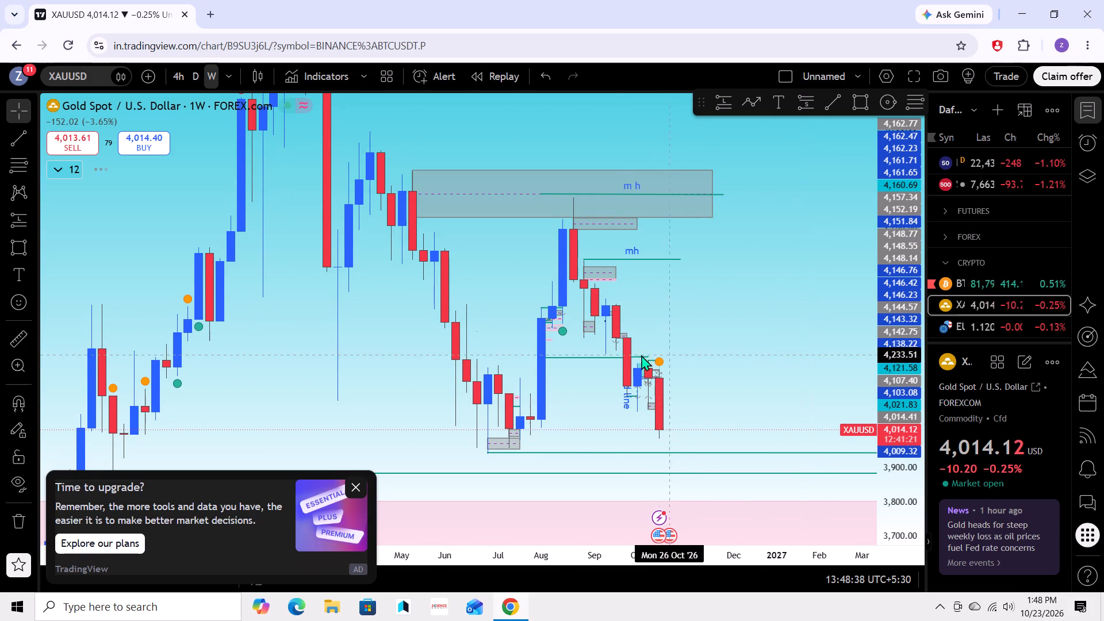
pyautogui.click(597, 355)
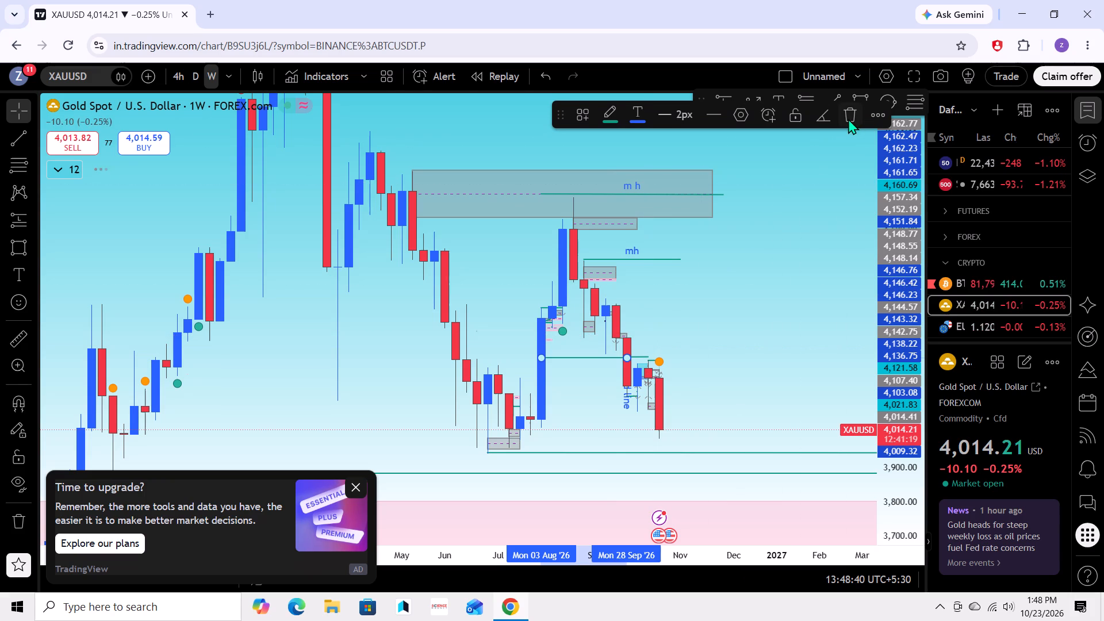
pyautogui.click(848, 118)
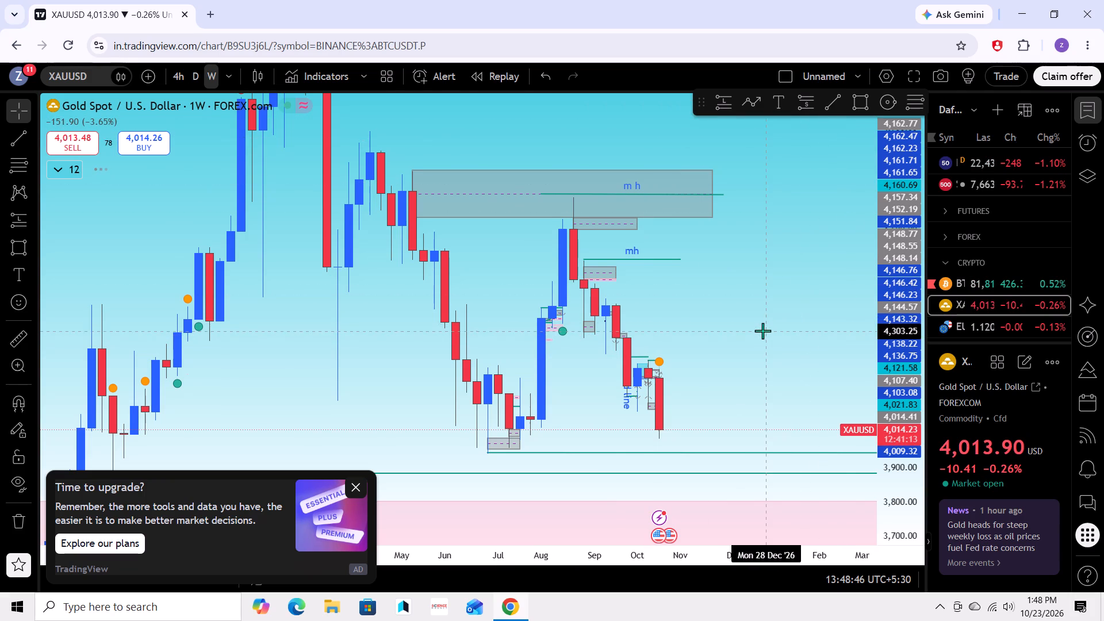
# Move the "m h" line onto the August 2026 swing high so it runs from 24 August to 21 December 2026.
pyautogui.scroll(2, 762, 331)
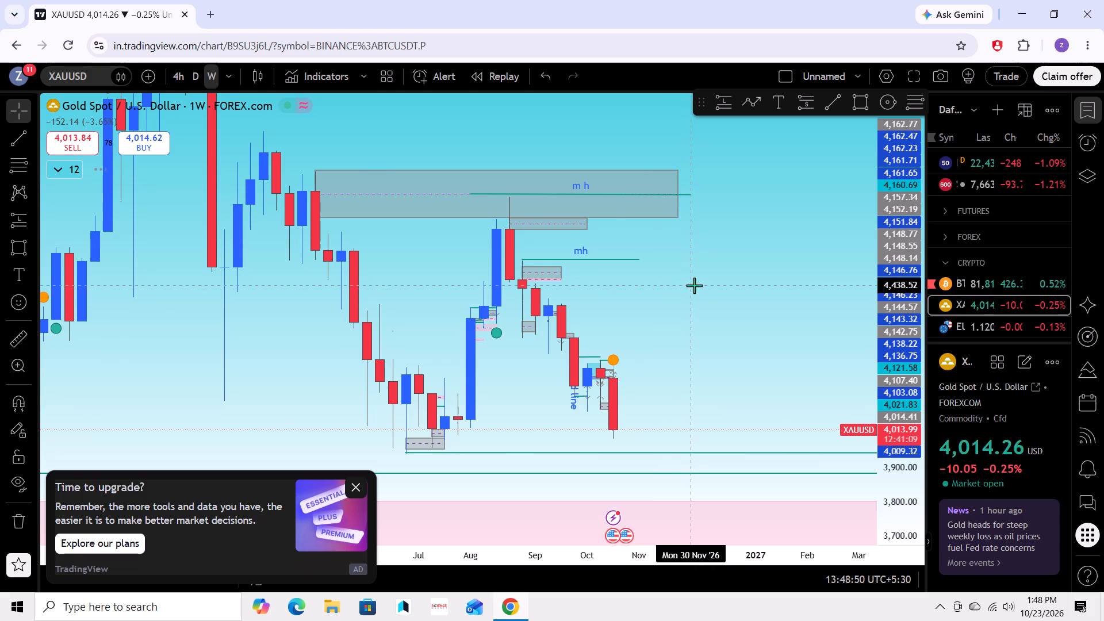
pyautogui.scroll(-1, 694, 285)
pyautogui.moveTo(632, 194); pyautogui.dragTo(643, 197)
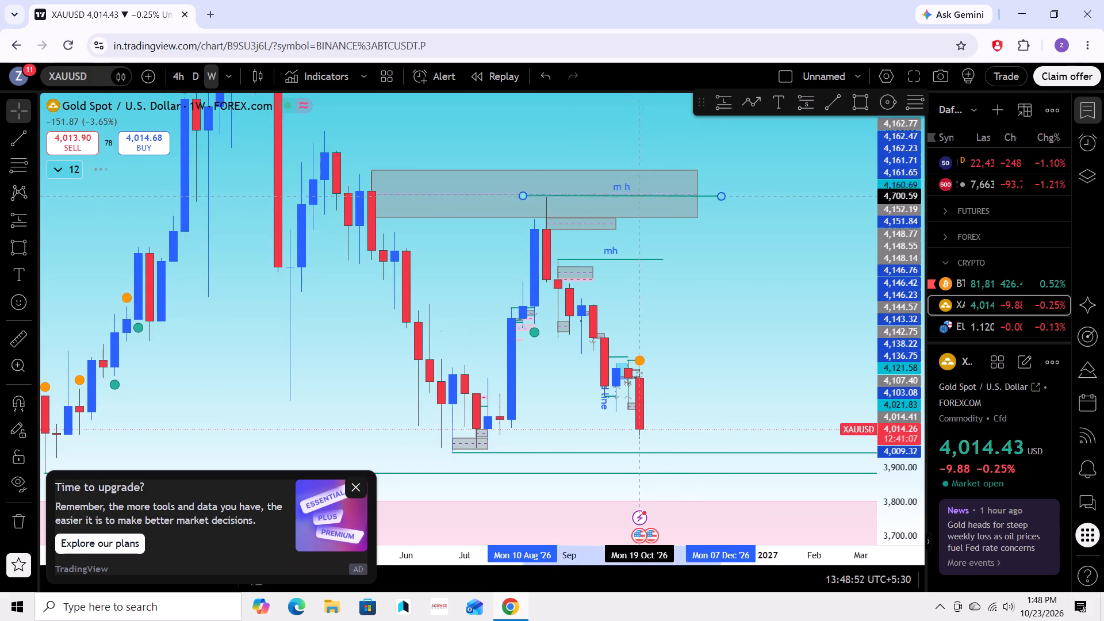
pyautogui.moveTo(643, 197); pyautogui.dragTo(662, 195)
pyautogui.click(691, 245)
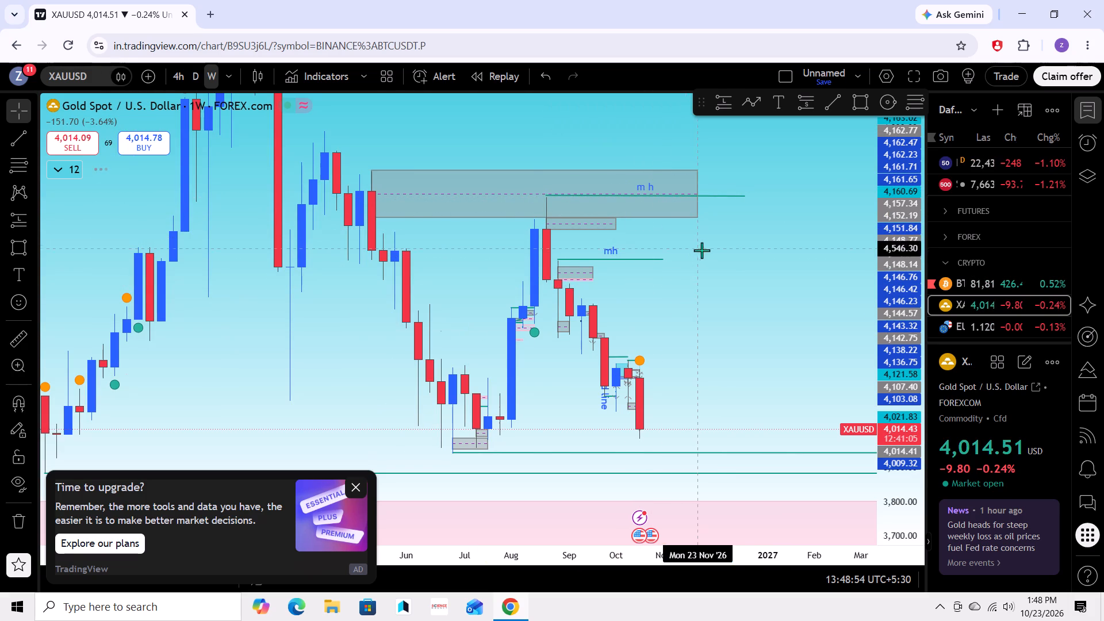
pyautogui.click(676, 198)
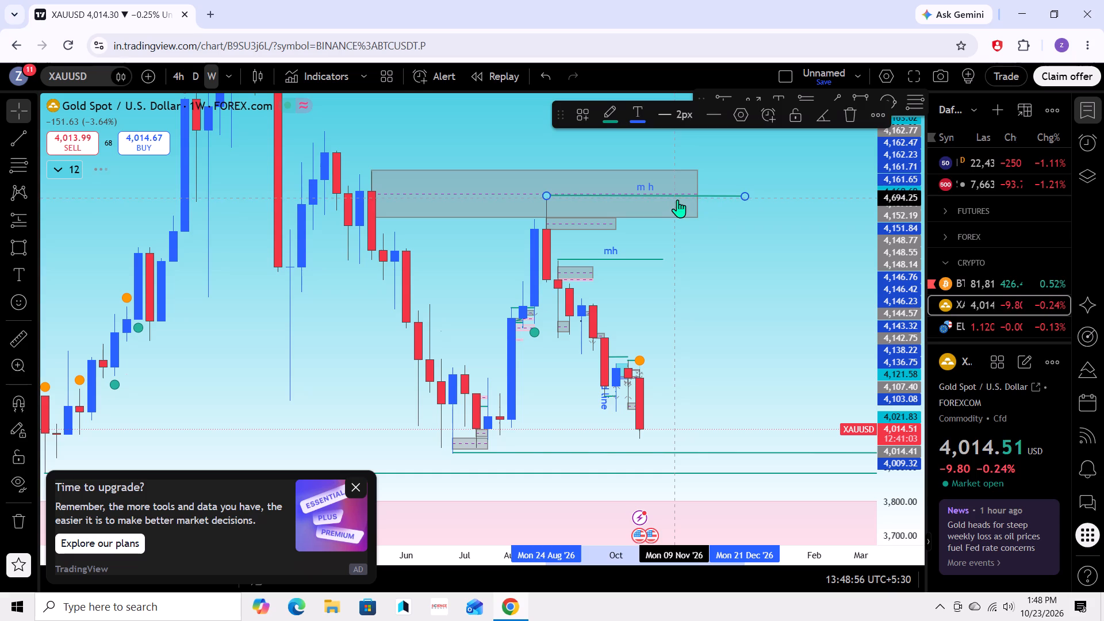
pyautogui.click(700, 235)
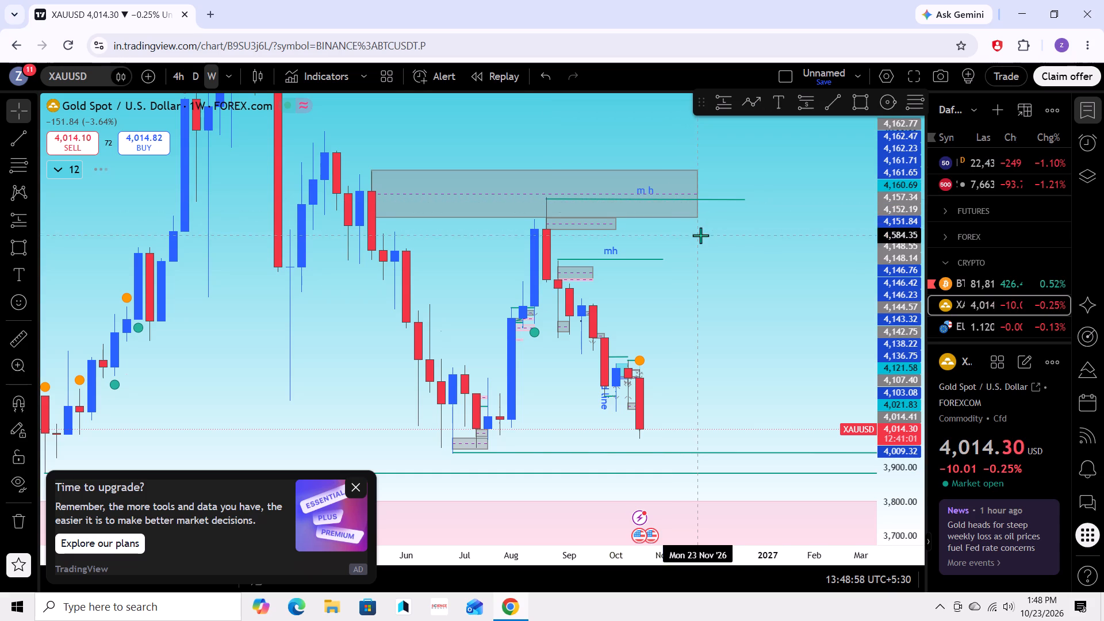
pyautogui.click(683, 285)
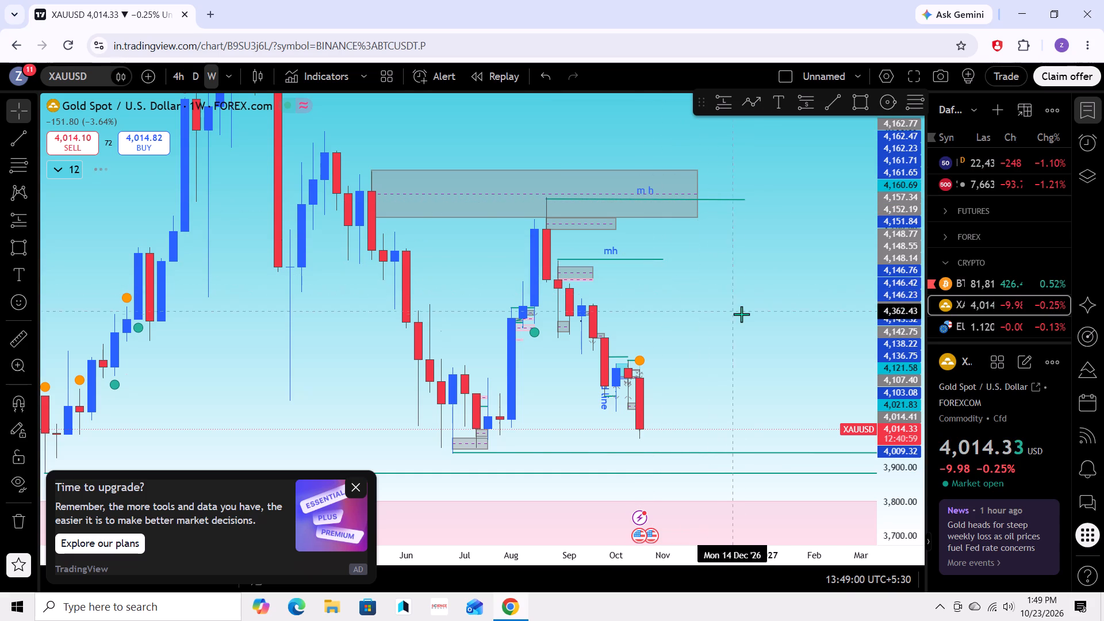
# Review the weekly decline from the "m h" and "mh" levels against the two low lines and the pink zone below.
pyautogui.moveTo(794, 328); pyautogui.dragTo(815, 262)
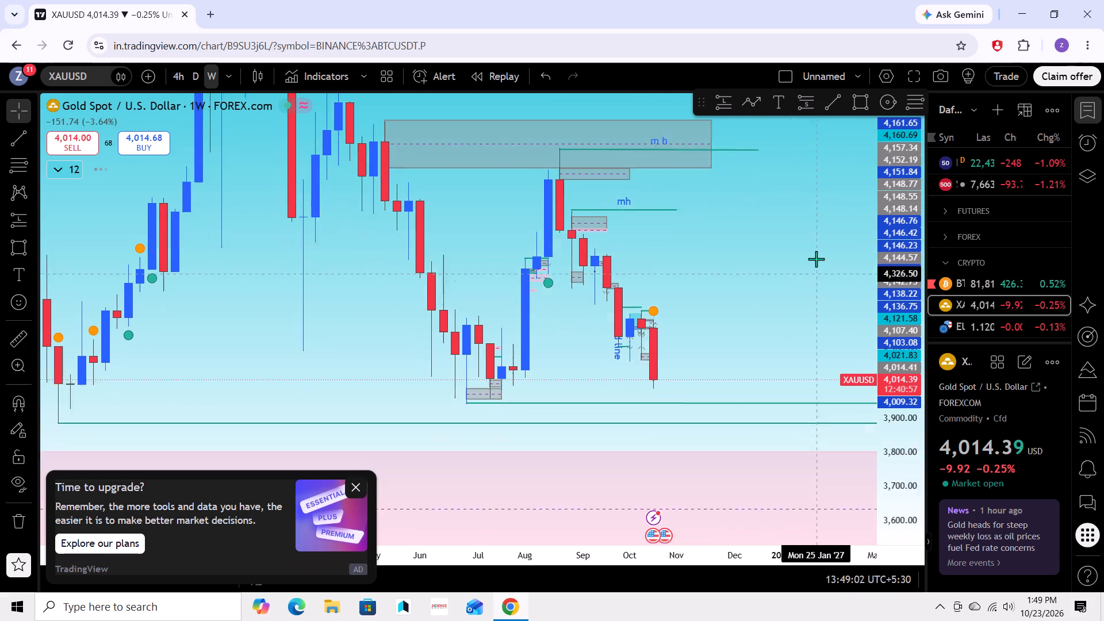
pyautogui.moveTo(814, 273); pyautogui.dragTo(840, 224)
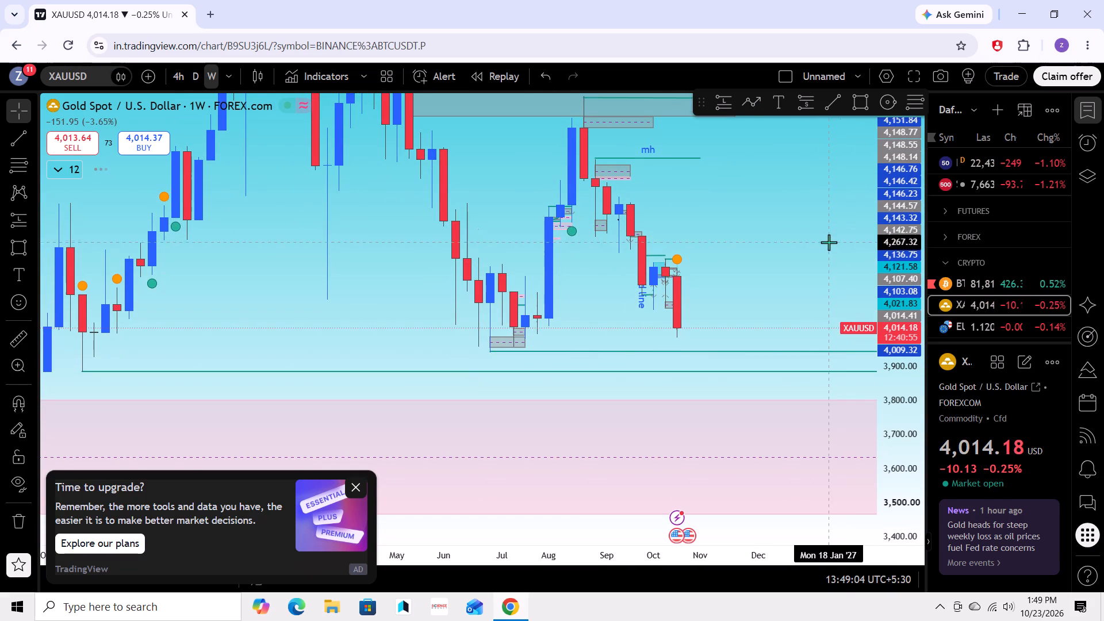
pyautogui.moveTo(801, 254); pyautogui.dragTo(799, 263)
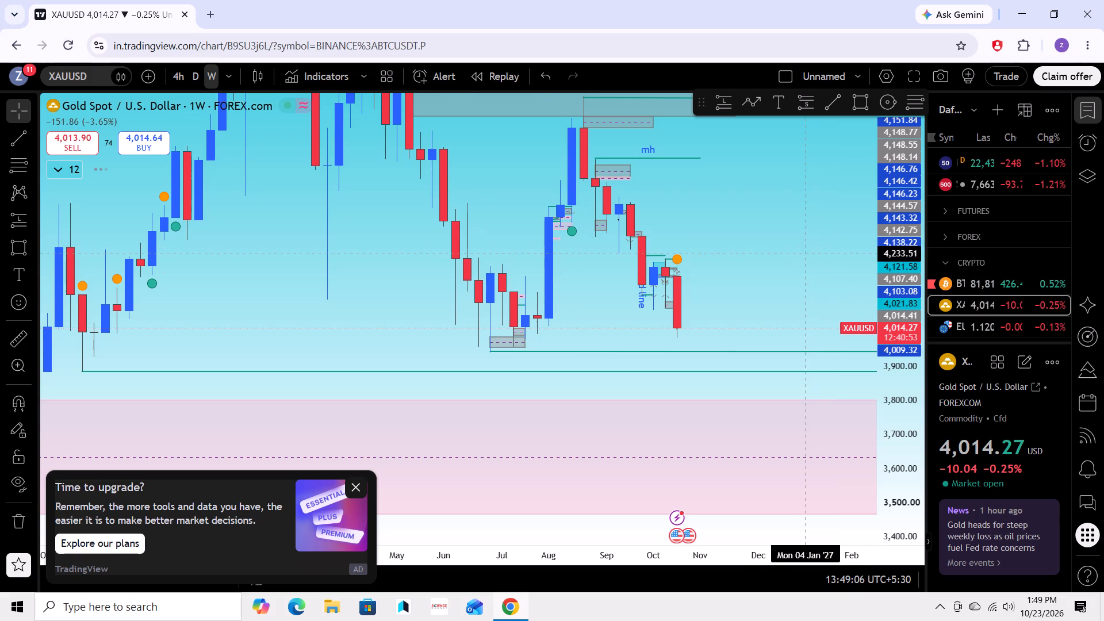
pyautogui.moveTo(799, 263); pyautogui.dragTo(790, 278)
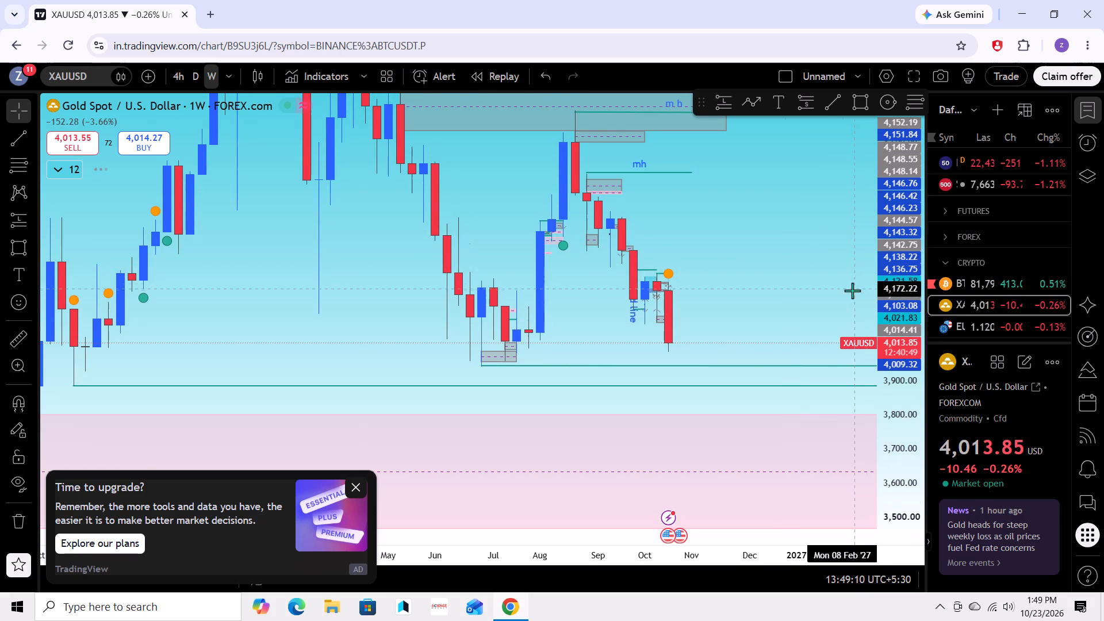
pyautogui.scroll(1, 835, 298)
pyautogui.moveTo(804, 296); pyautogui.dragTo(802, 321)
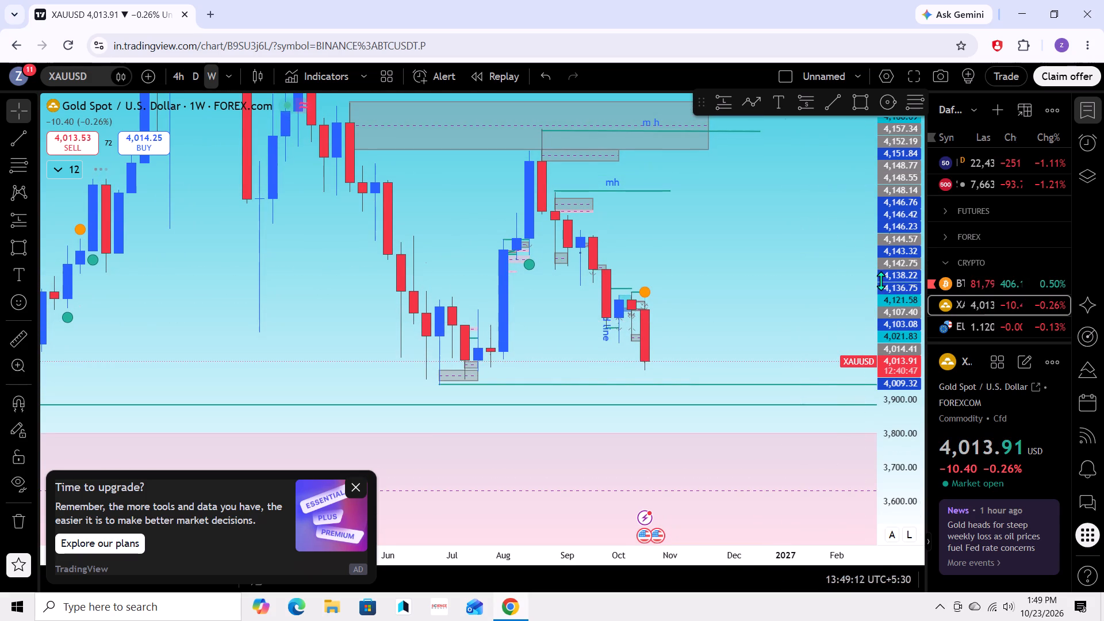
pyautogui.scroll(6, 881, 282)
pyautogui.moveTo(831, 287); pyautogui.dragTo(837, 329)
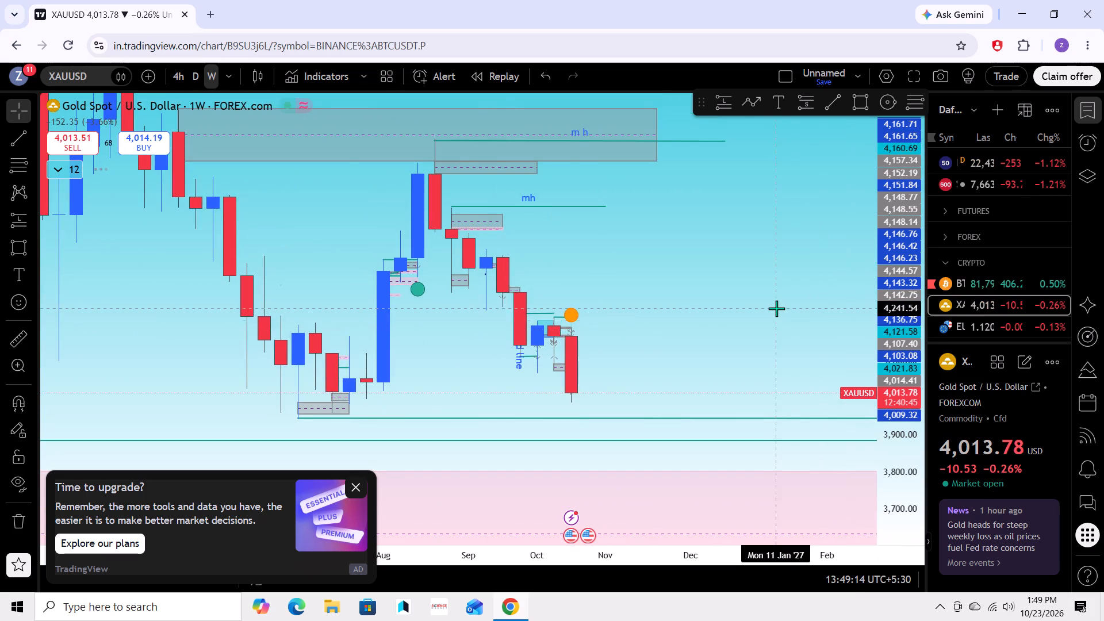
pyautogui.scroll(-3, 776, 308)
pyautogui.moveTo(782, 308); pyautogui.dragTo(838, 342)
pyautogui.scroll(-4, 788, 312)
pyautogui.moveTo(592, 351); pyautogui.dragTo(596, 342)
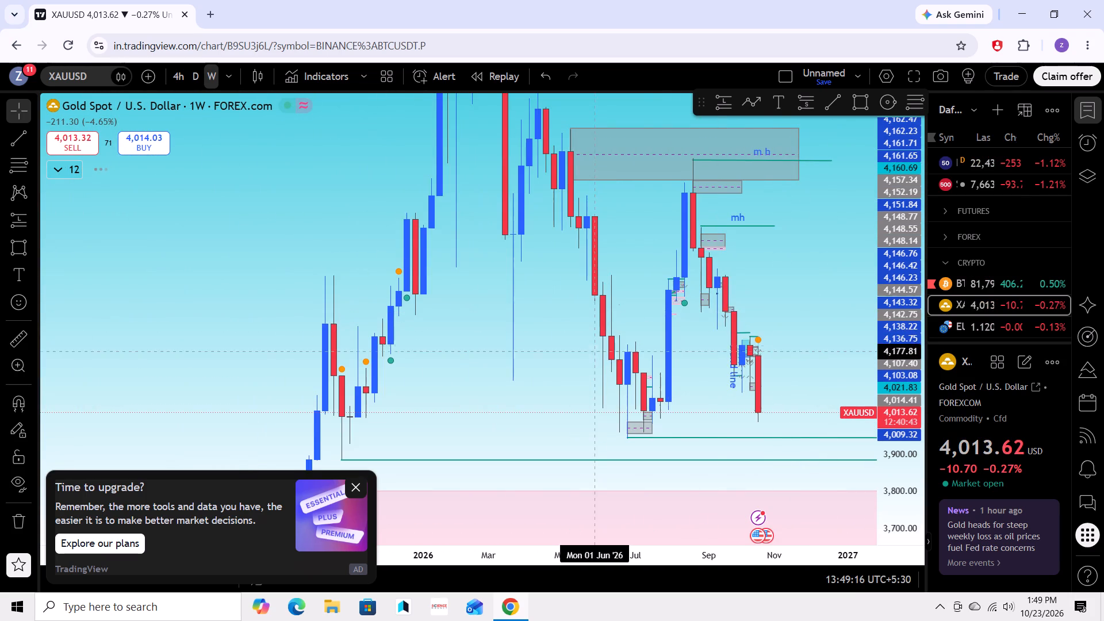
pyautogui.moveTo(596, 342); pyautogui.dragTo(604, 290)
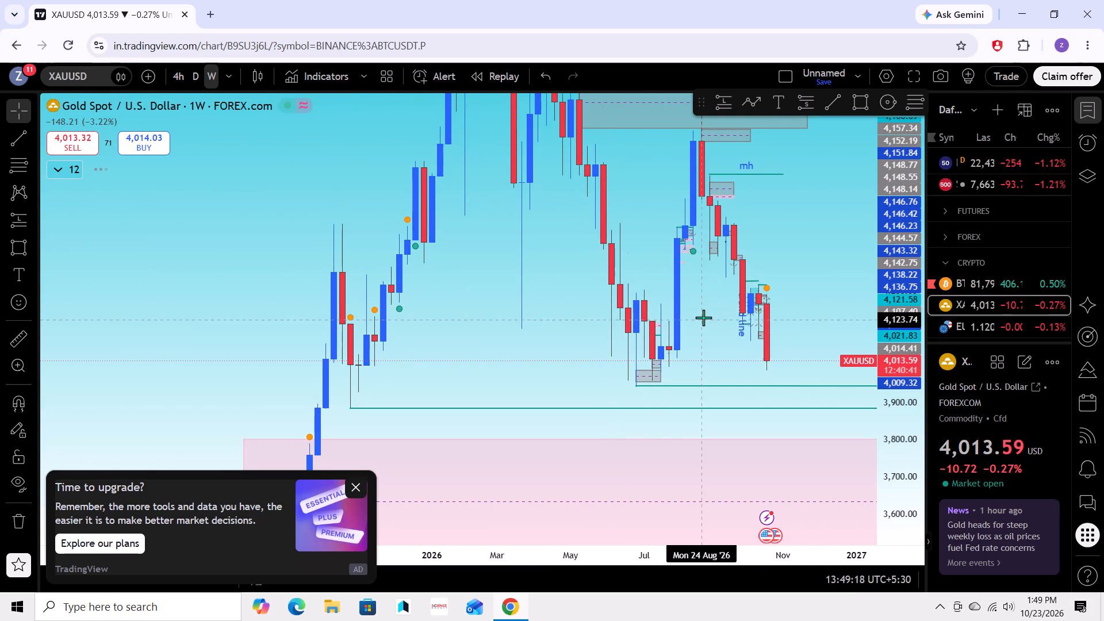
# Switch the XAUUSD chart from the weekly to the daily timeframe.
pyautogui.moveTo(703, 317); pyautogui.dragTo(671, 358)
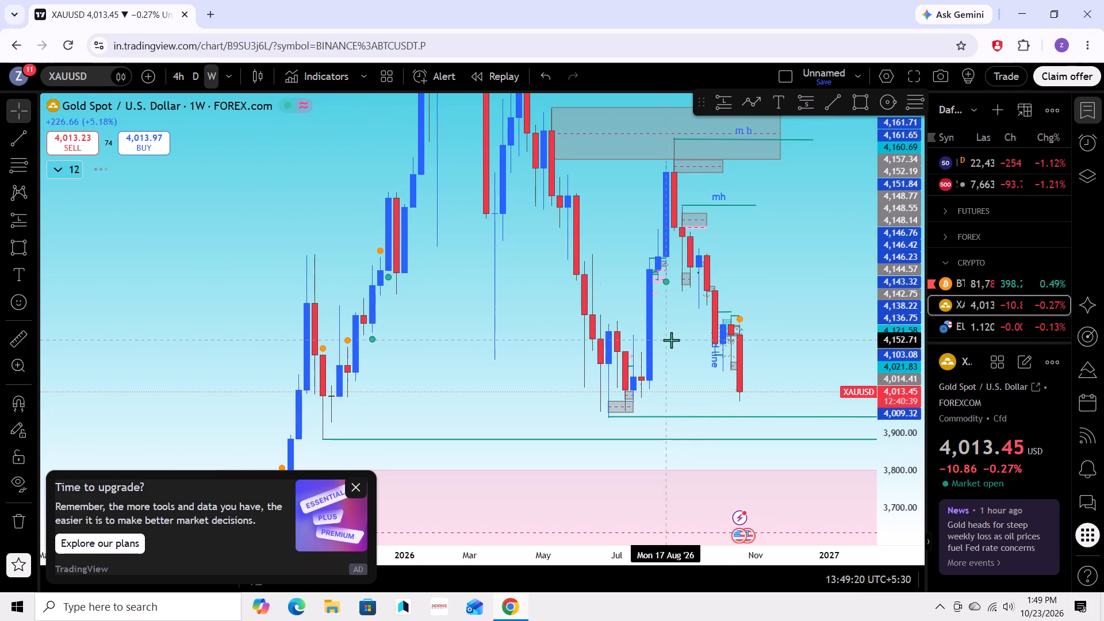
pyautogui.click(191, 74)
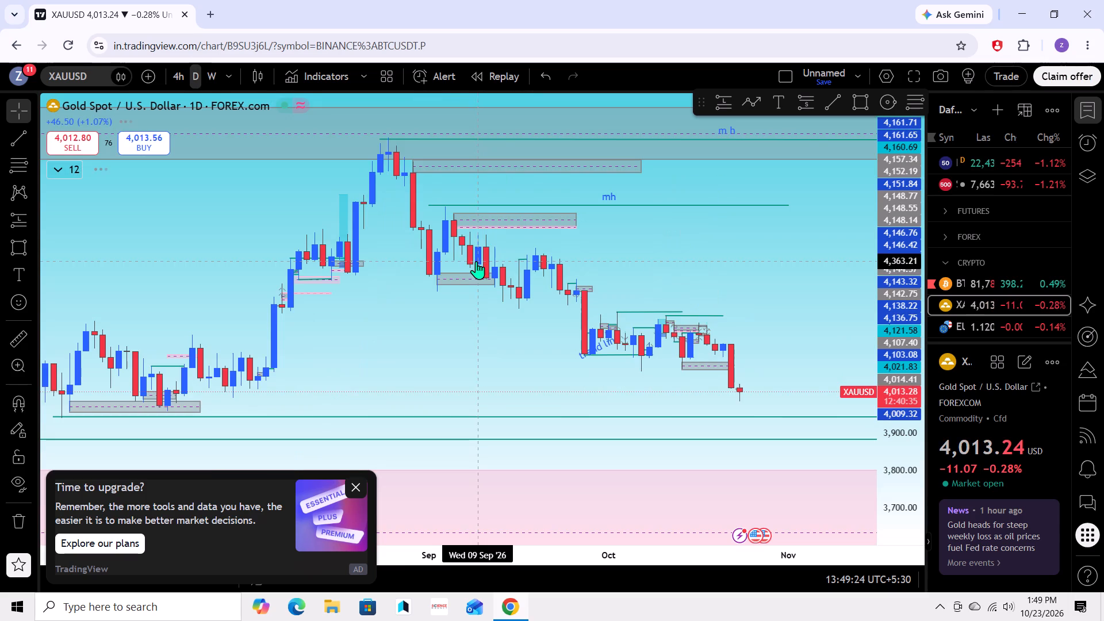
# Examine the daily price action from the "mh" level down to the two low lines and the pink zone.
pyautogui.scroll(-7, 522, 271)
pyautogui.moveTo(647, 355); pyautogui.dragTo(637, 290)
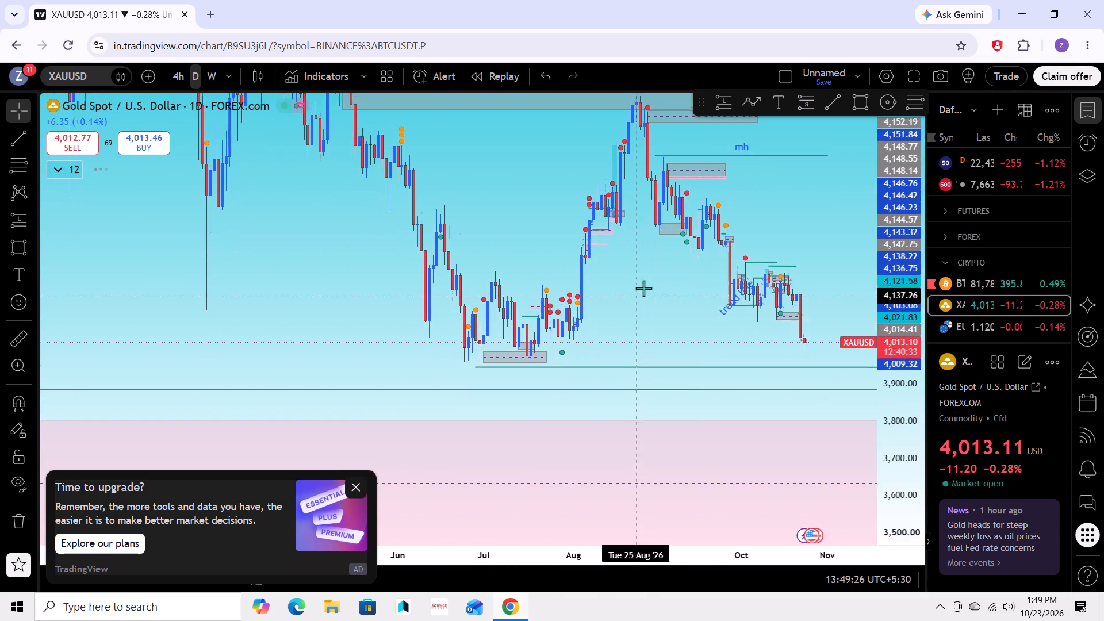
pyautogui.scroll(12, 897, 301)
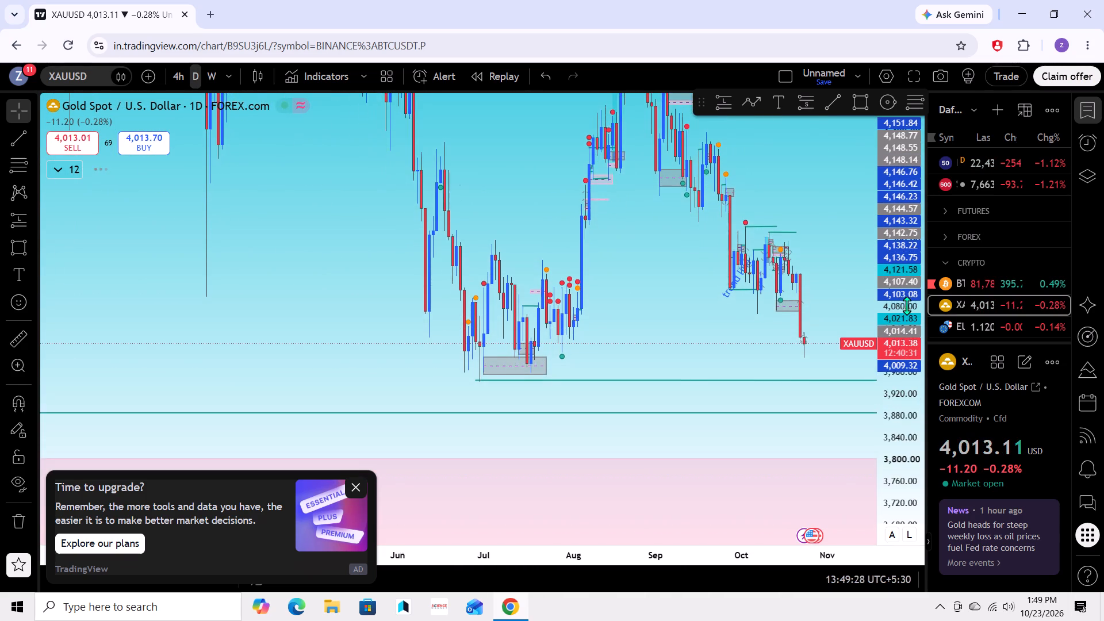
pyautogui.scroll(4, 907, 305)
pyautogui.scroll(3, 689, 362)
pyautogui.moveTo(623, 355); pyautogui.dragTo(660, 338)
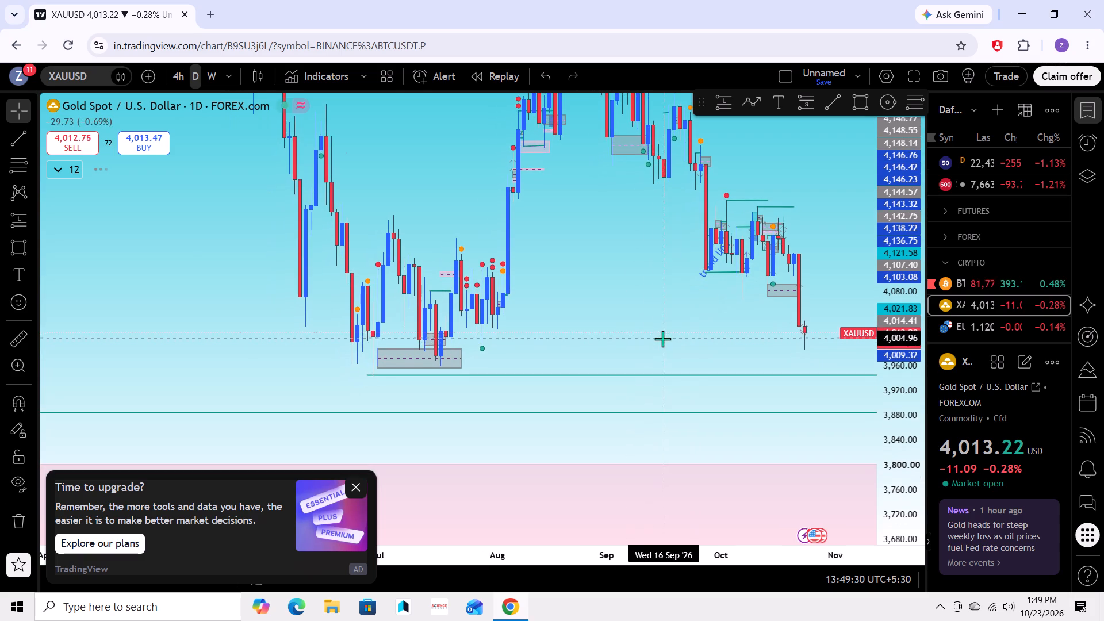
pyautogui.scroll(2, 663, 339)
pyautogui.scroll(3, 874, 296)
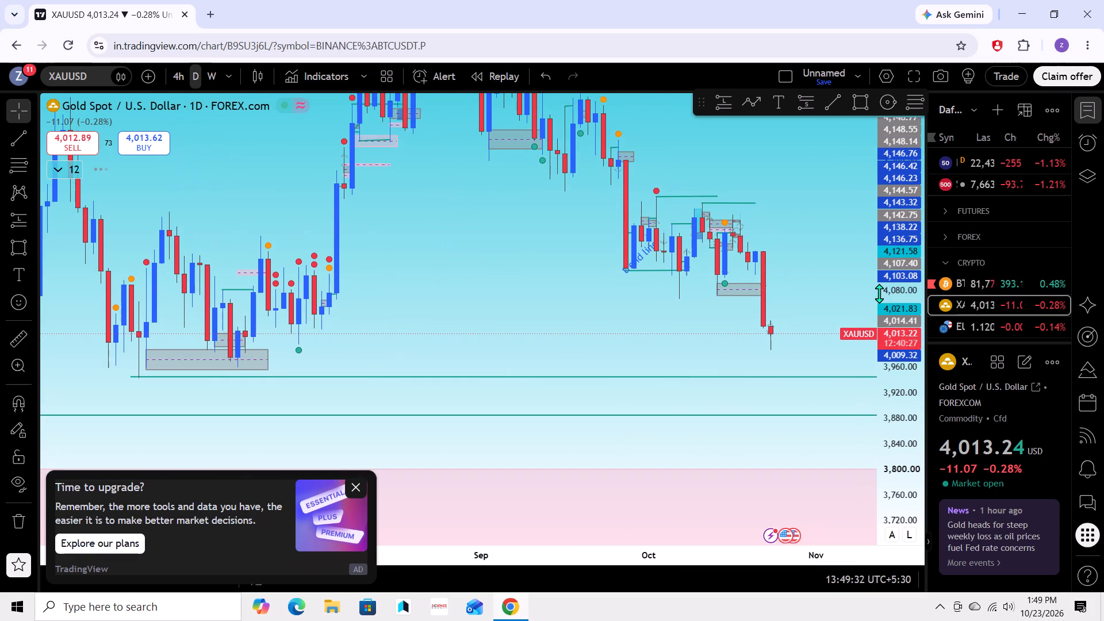
pyautogui.scroll(7, 881, 296)
pyautogui.moveTo(578, 298); pyautogui.dragTo(608, 316)
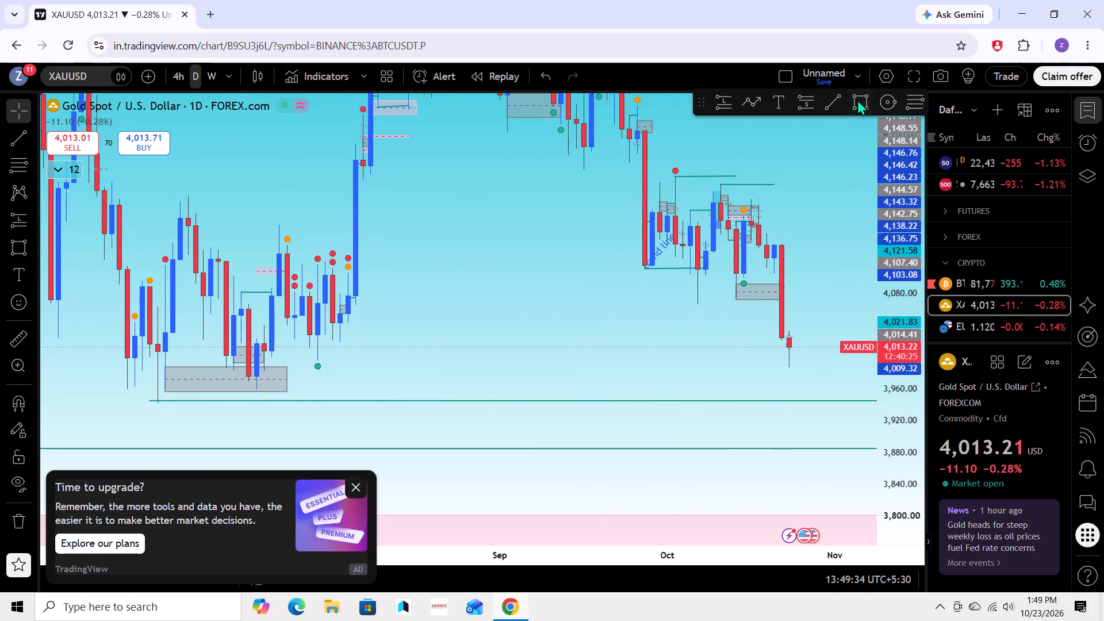
# Draw a rectangle zone from the early August 2026 rally candle to about 9 October, between about 4,104 and 4,050.
pyautogui.click(857, 100)
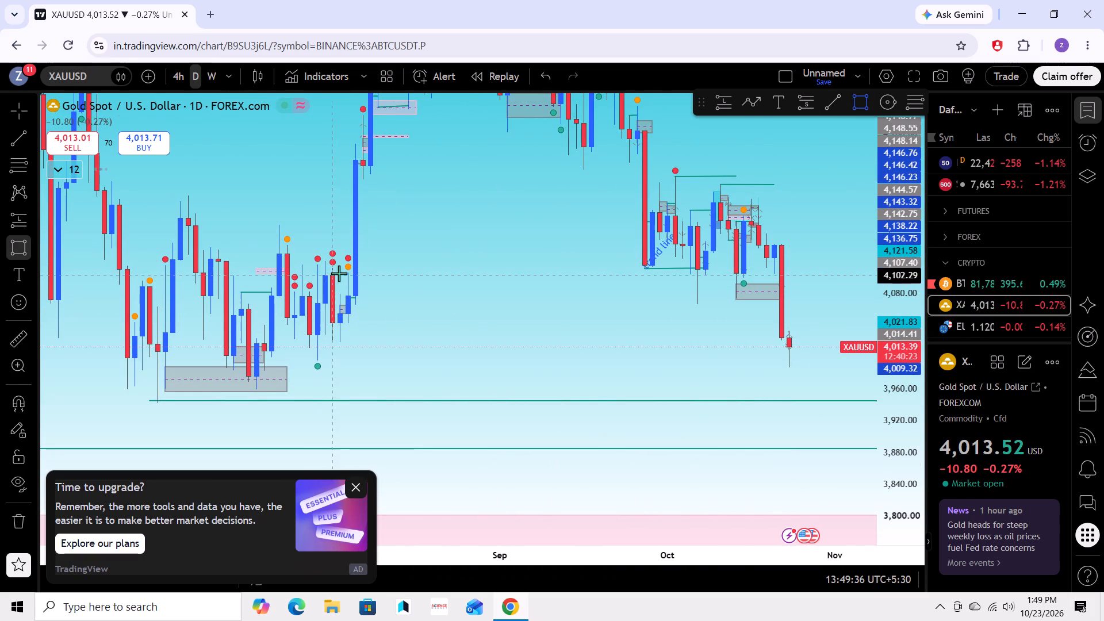
pyautogui.moveTo(347, 274); pyautogui.dragTo(687, 321)
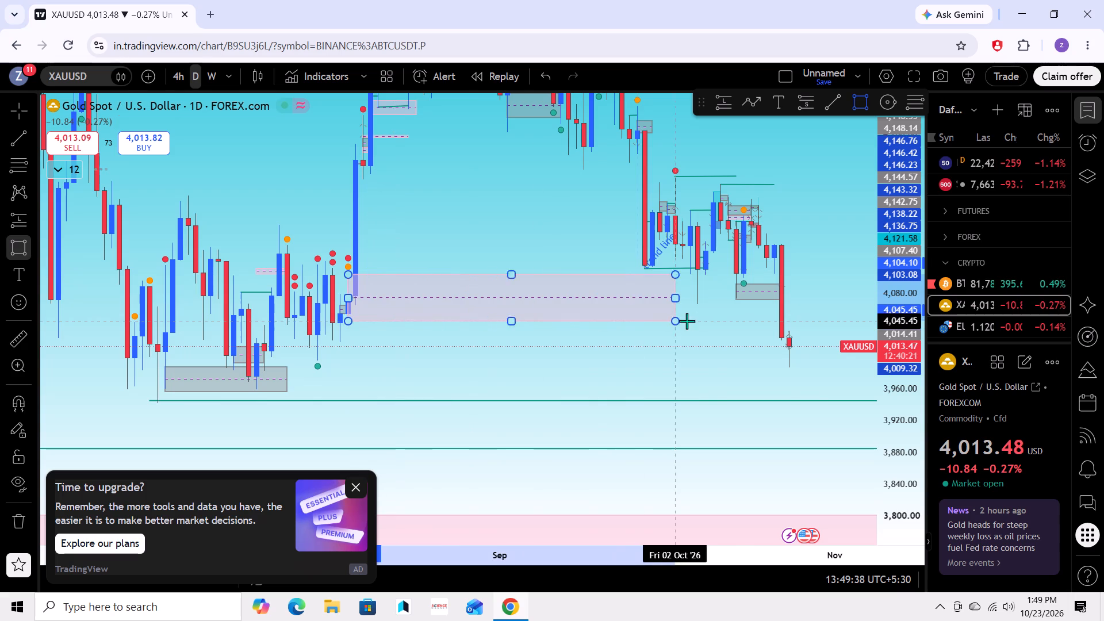
pyautogui.moveTo(687, 321); pyautogui.dragTo(715, 316)
pyautogui.click(714, 316)
pyautogui.click(695, 355)
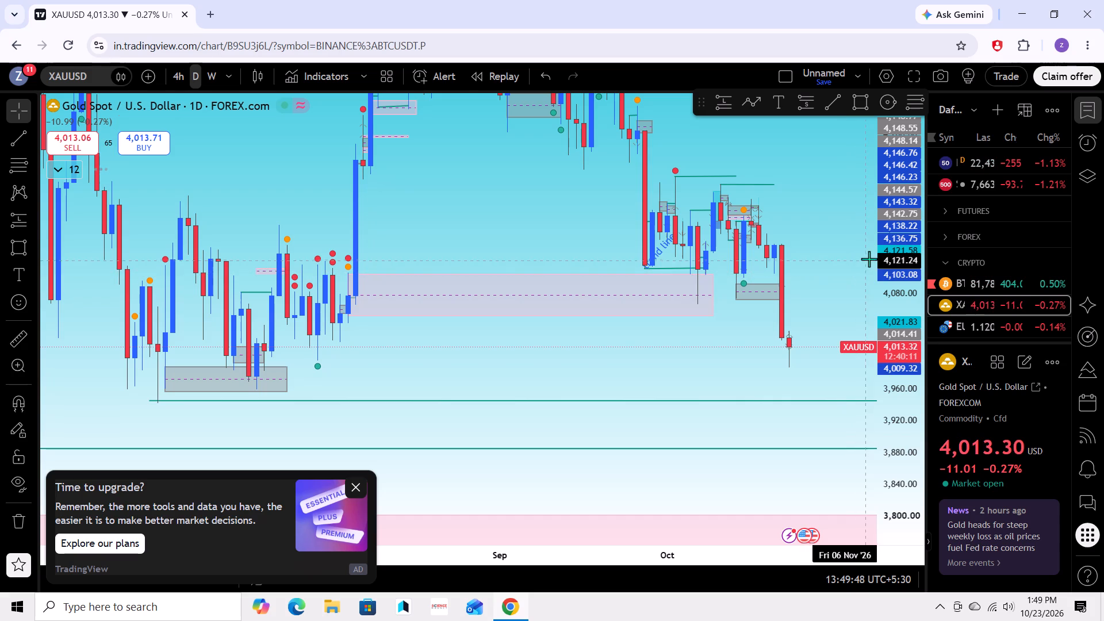
# Examine the October 2026 daily decline against the new rectangle zone, the grey zones and the low lines below.
pyautogui.scroll(6, 907, 239)
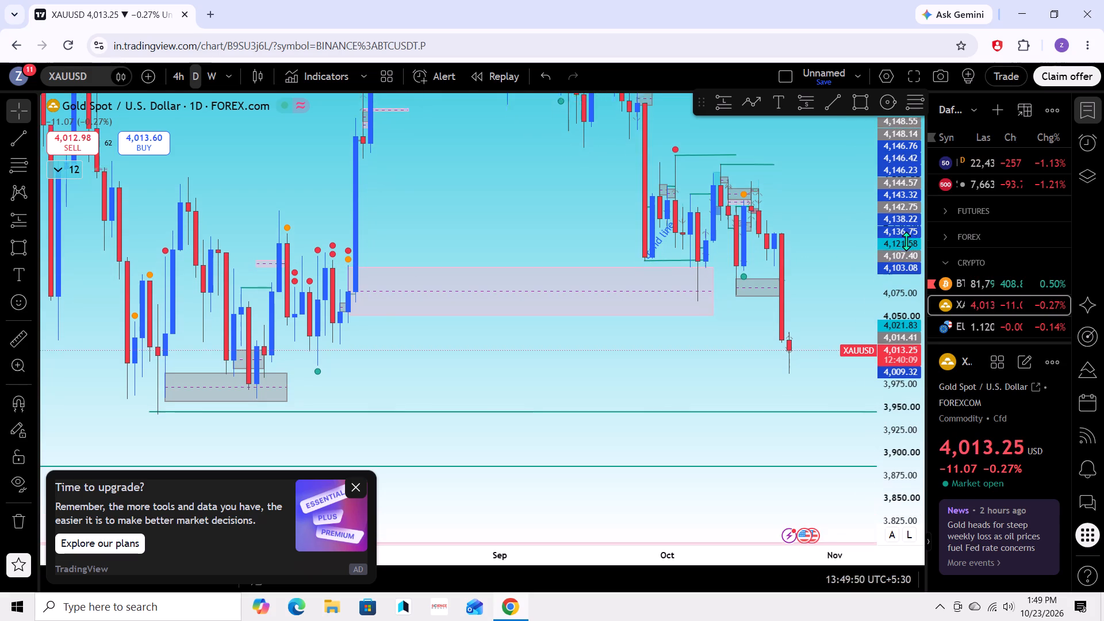
pyautogui.scroll(1, 906, 241)
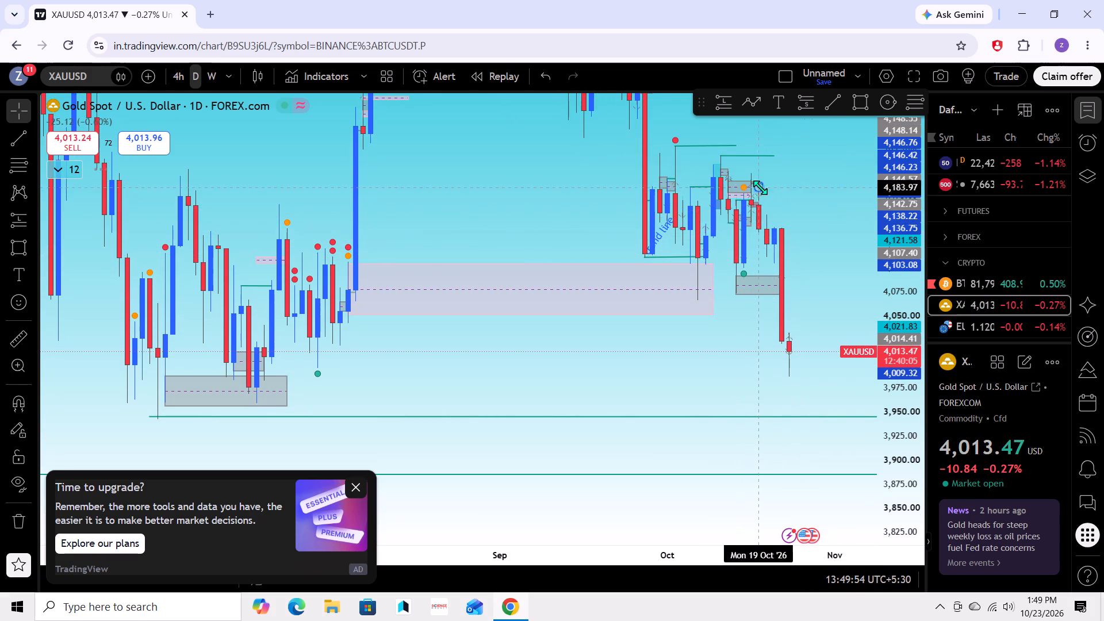
pyautogui.moveTo(836, 240); pyautogui.dragTo(822, 256)
pyautogui.scroll(4, 821, 258)
pyautogui.moveTo(799, 279); pyautogui.dragTo(849, 262)
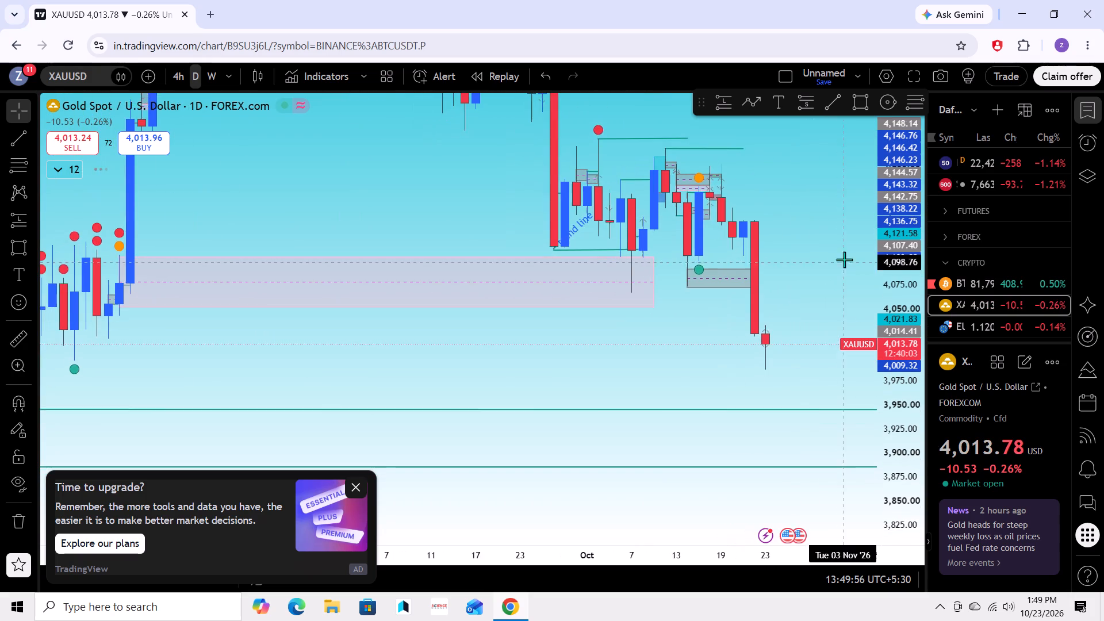
pyautogui.scroll(-7, 825, 259)
pyautogui.moveTo(734, 327); pyautogui.dragTo(760, 286)
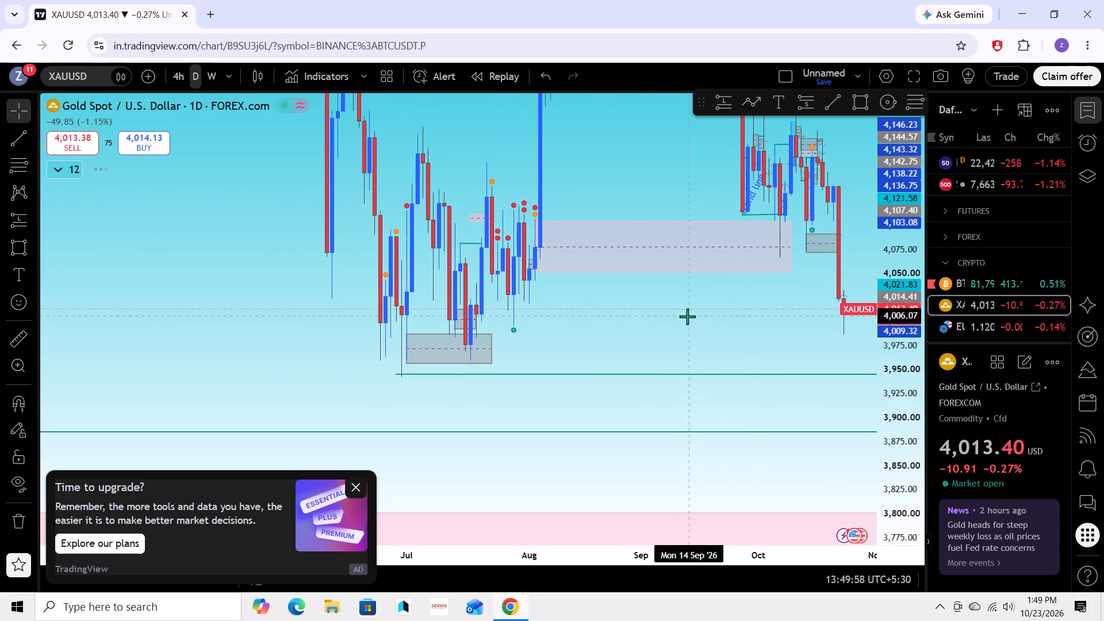
pyautogui.moveTo(705, 321); pyautogui.dragTo(691, 329)
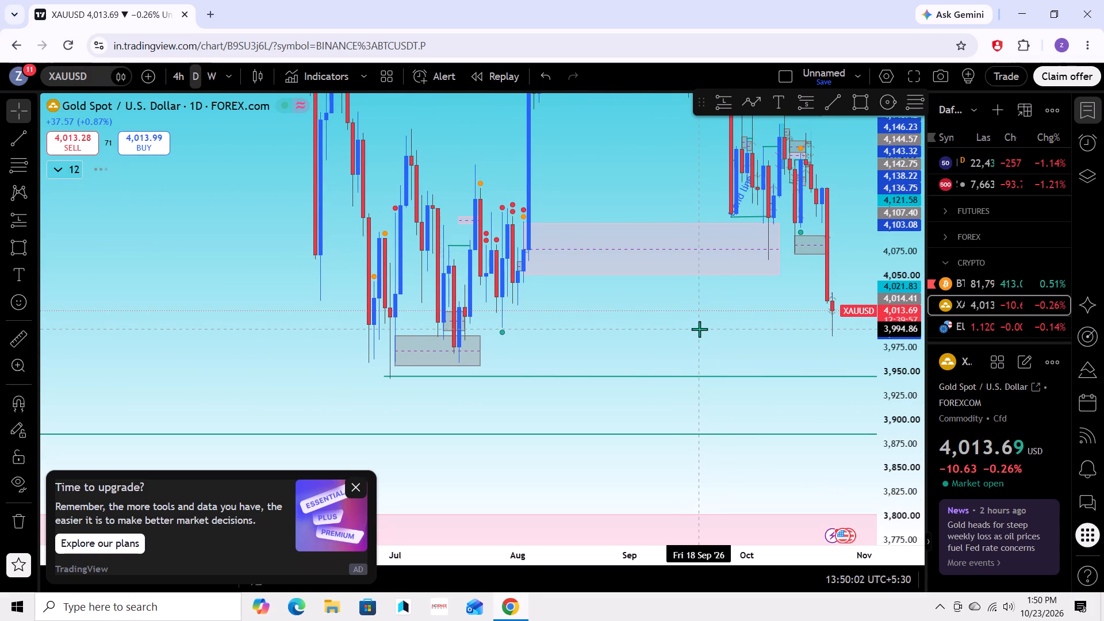
pyautogui.scroll(3, 700, 328)
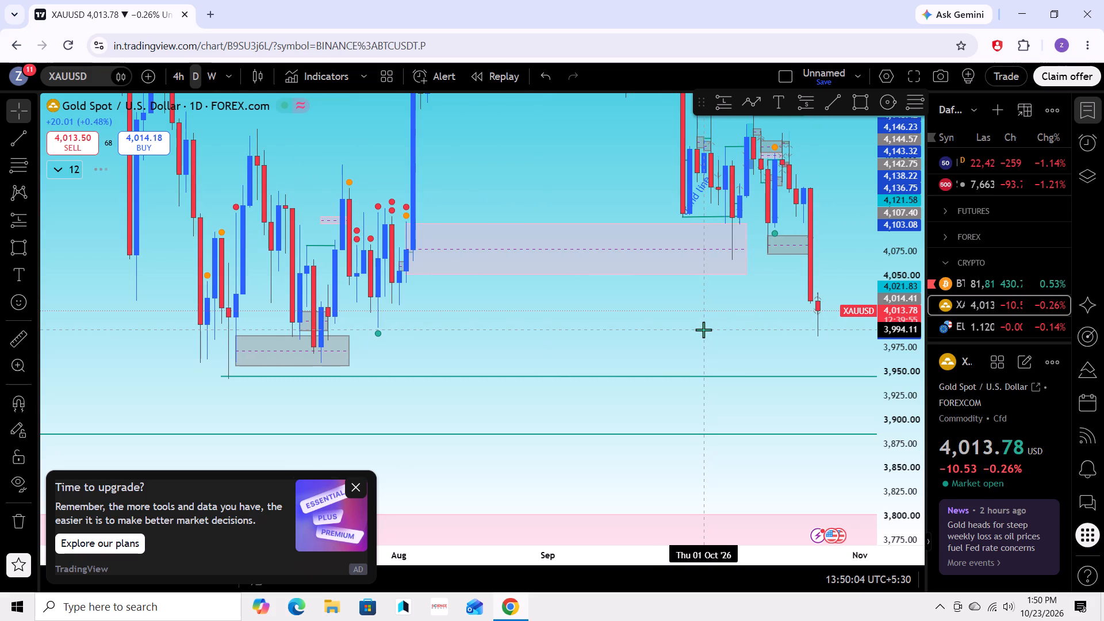
pyautogui.moveTo(698, 327); pyautogui.dragTo(688, 346)
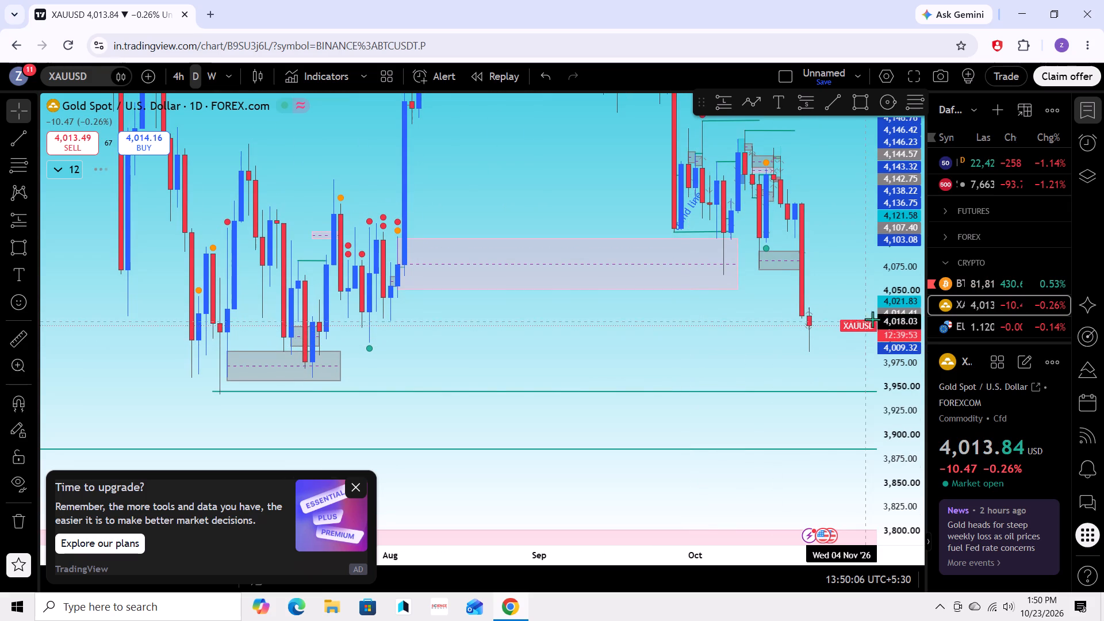
pyautogui.scroll(7, 885, 316)
pyautogui.scroll(4, 785, 331)
pyautogui.moveTo(734, 338); pyautogui.dragTo(703, 358)
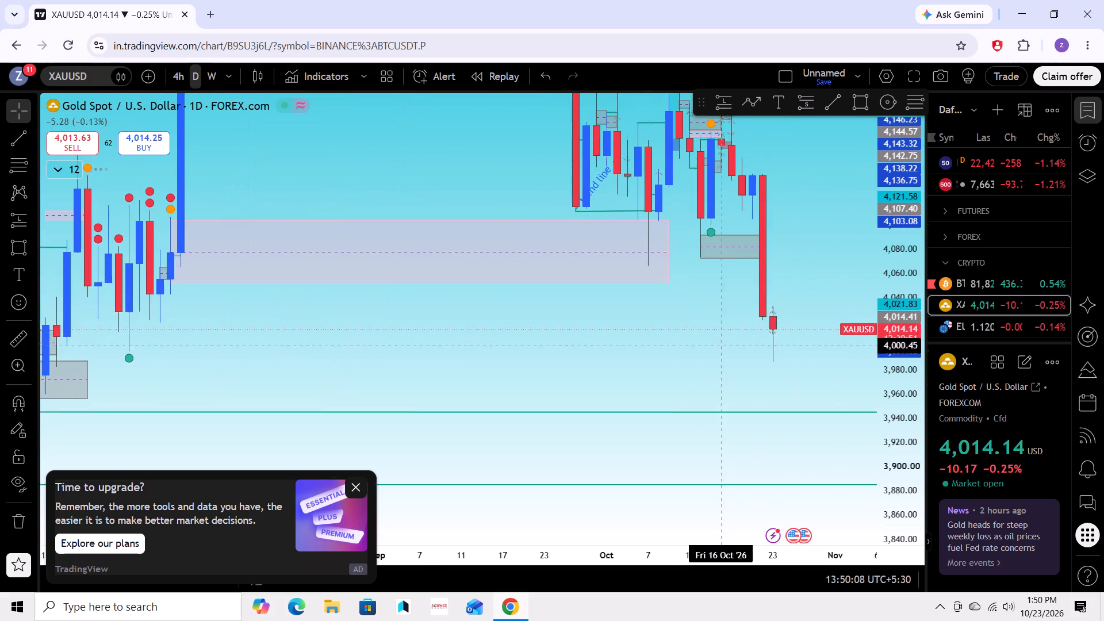
pyautogui.moveTo(703, 358); pyautogui.dragTo(701, 358)
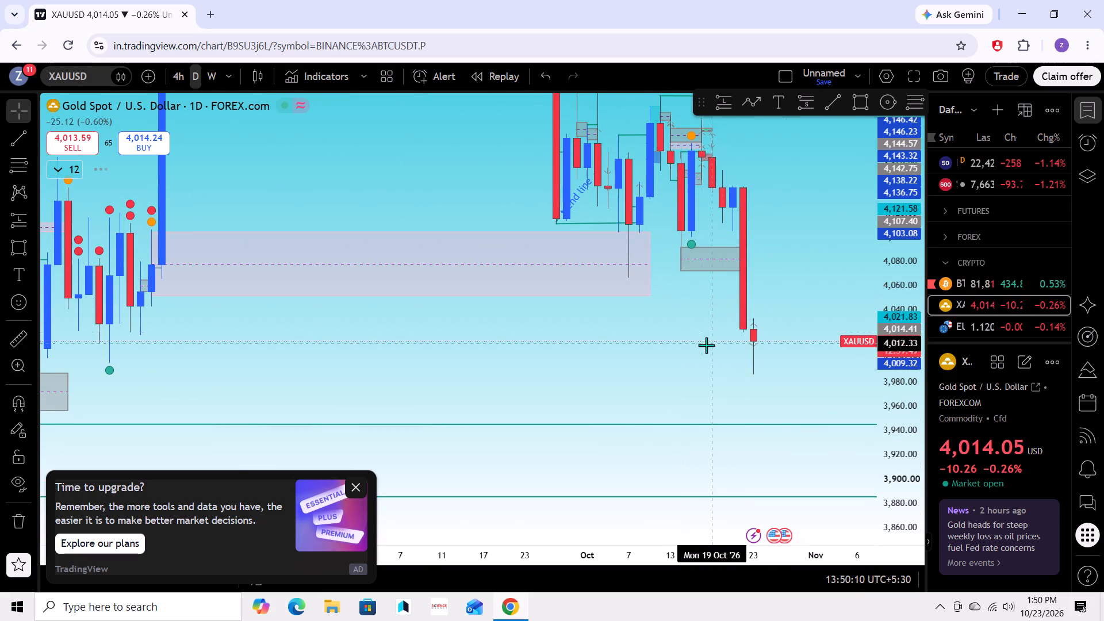
pyautogui.moveTo(706, 346); pyautogui.dragTo(685, 363)
pyautogui.moveTo(691, 347); pyautogui.dragTo(687, 362)
pyautogui.moveTo(763, 283); pyautogui.dragTo(758, 294)
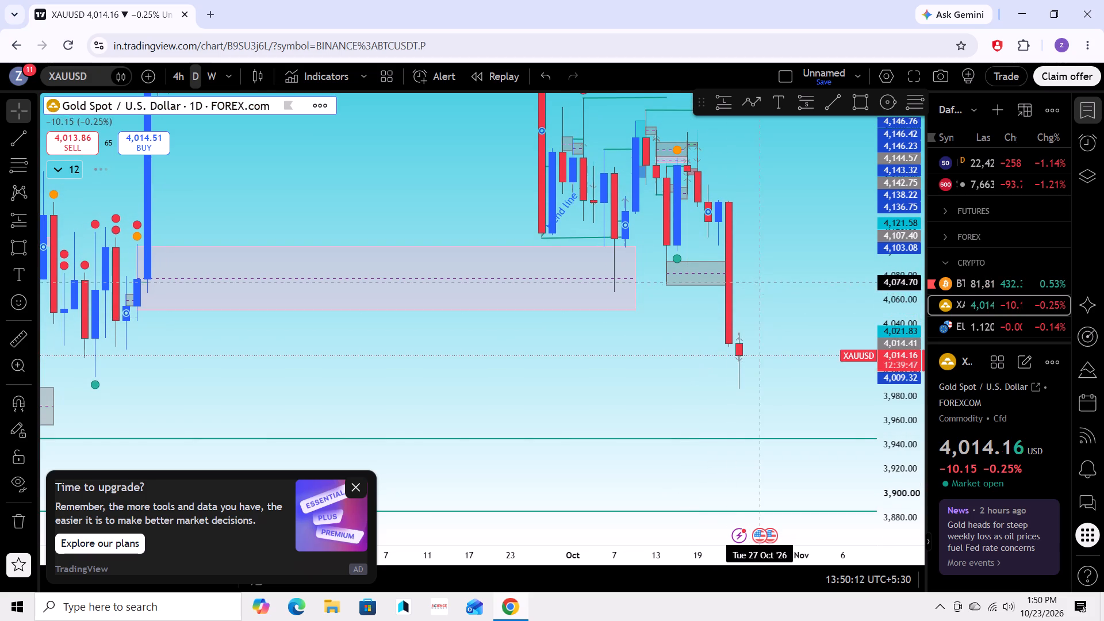
pyautogui.moveTo(758, 294); pyautogui.dragTo(738, 308)
pyautogui.moveTo(768, 296); pyautogui.dragTo(735, 338)
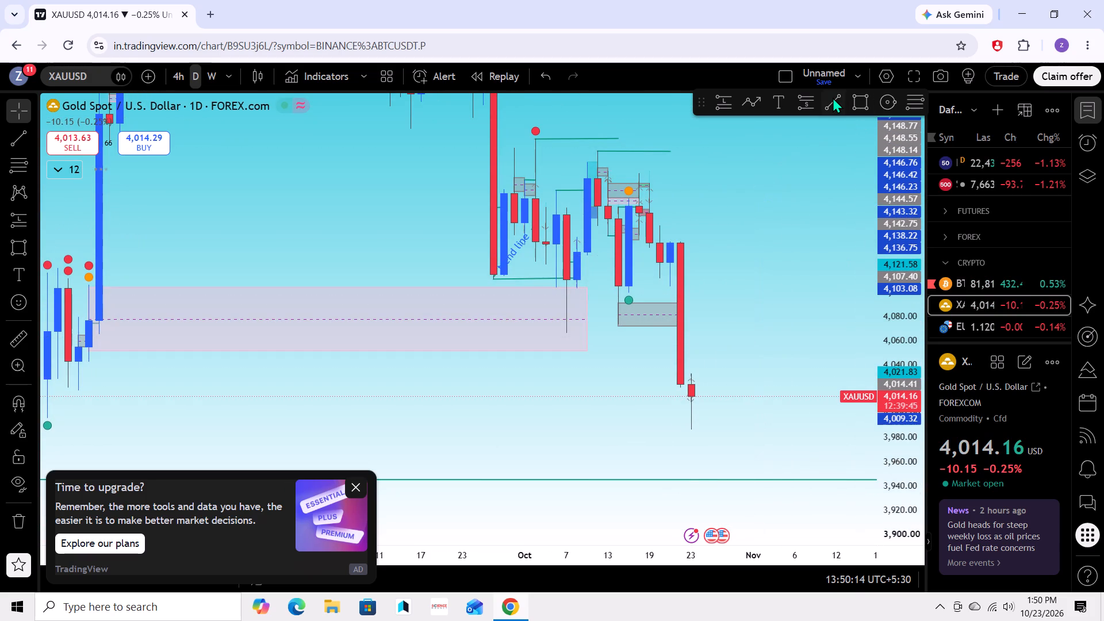
# Draw a horizontal trend line at about 4,141.82 from the 22 October candle's top to 13 November 2026.
pyautogui.click(833, 97)
pyautogui.moveTo(677, 242); pyautogui.dragTo(704, 243)
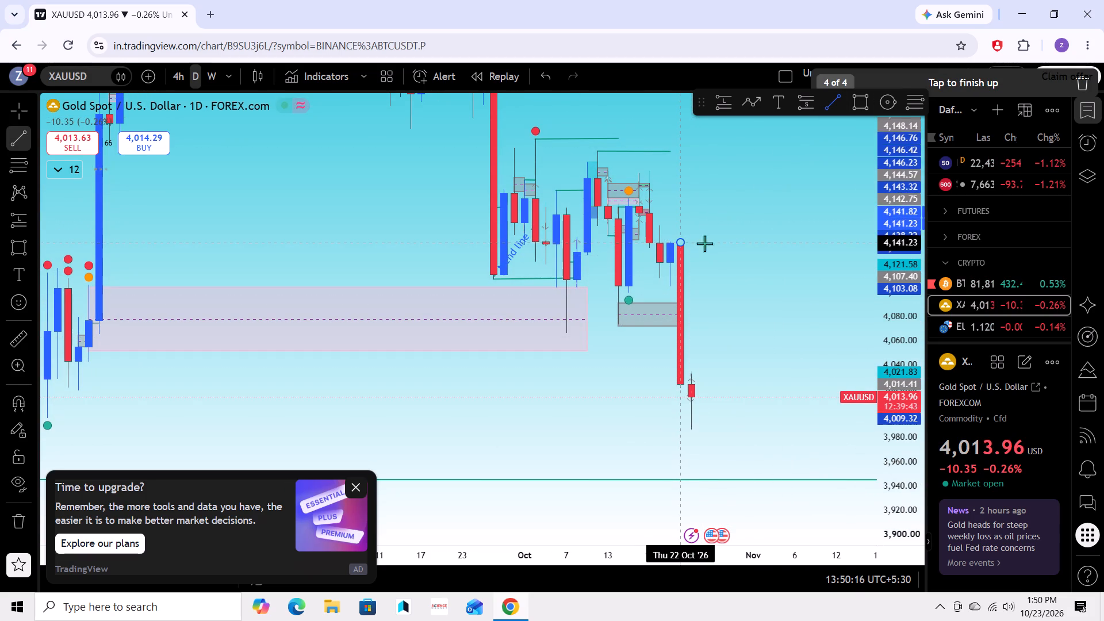
pyautogui.moveTo(704, 243); pyautogui.dragTo(838, 245)
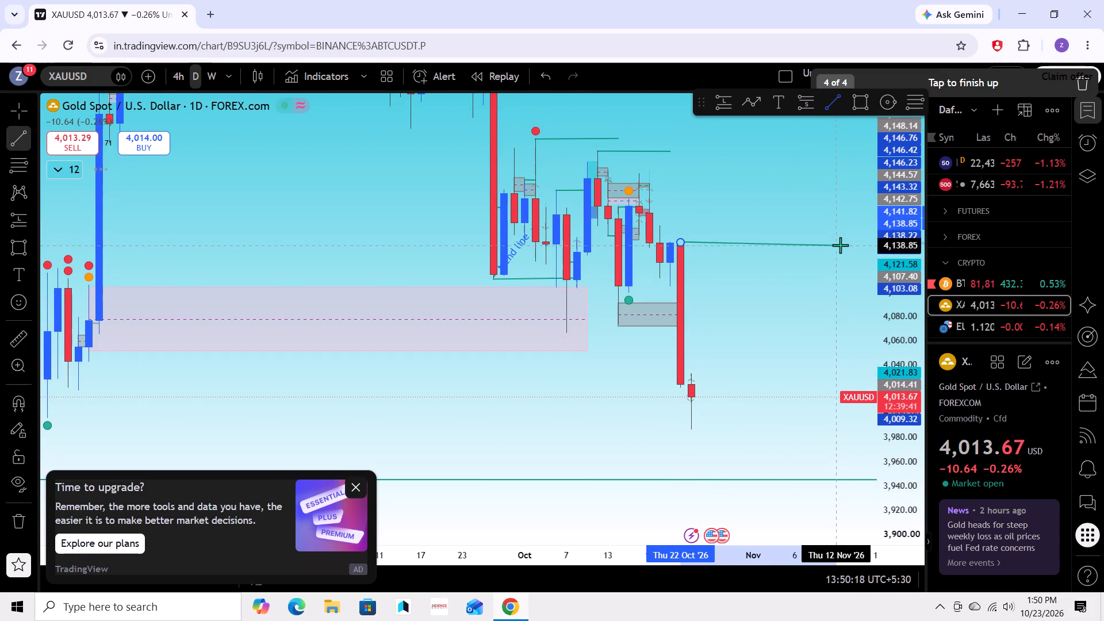
pyautogui.click(843, 242)
# Label the new trend line "D H".
pyautogui.click(772, 244)
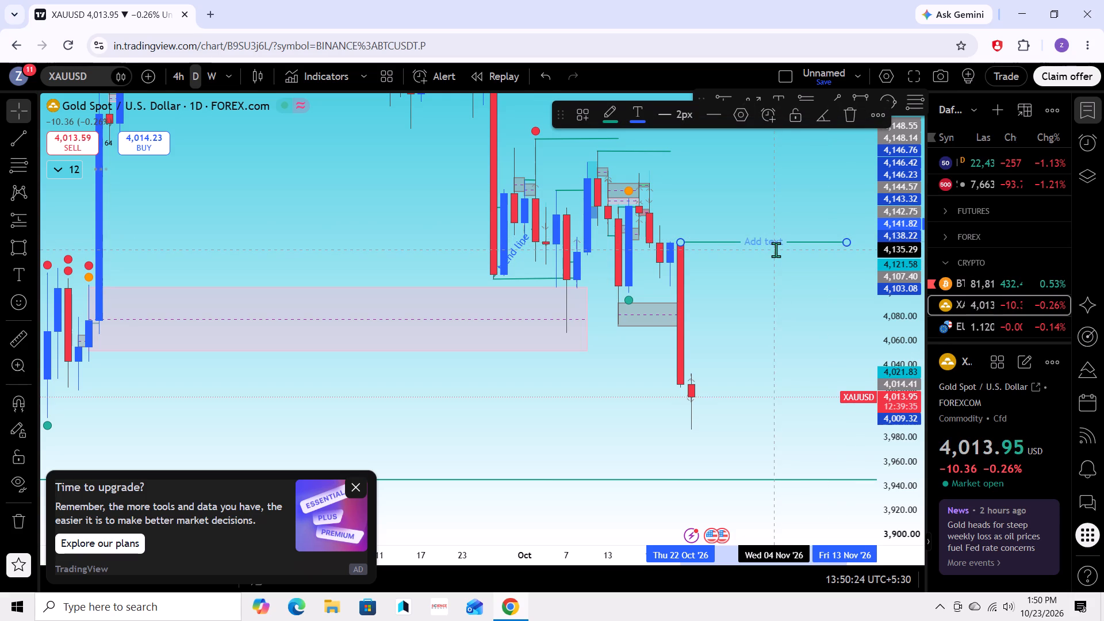
pyautogui.press('d')
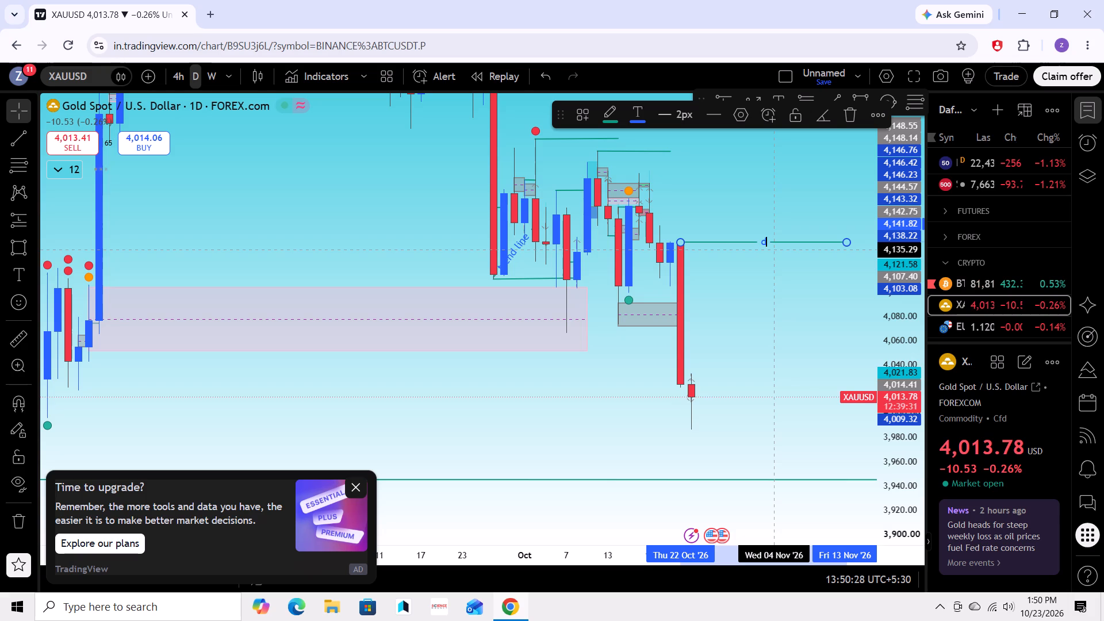
pyautogui.press('Return')
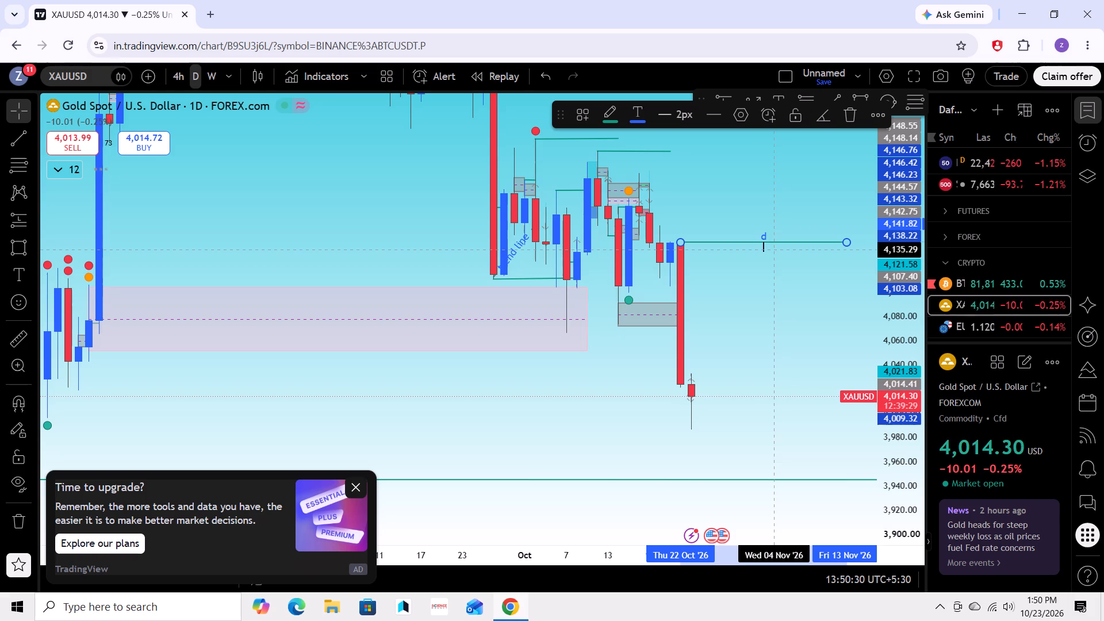
pyautogui.press('d')
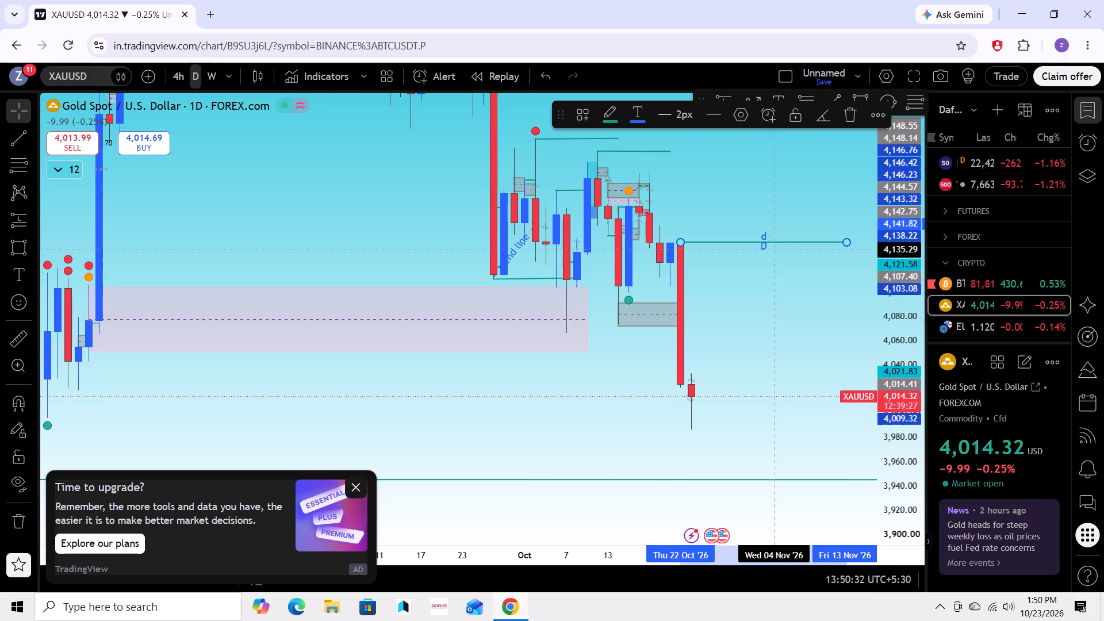
pyautogui.press('BackSpace')
pyautogui.press('BackSpace')
pyautogui.press('BackSpace')
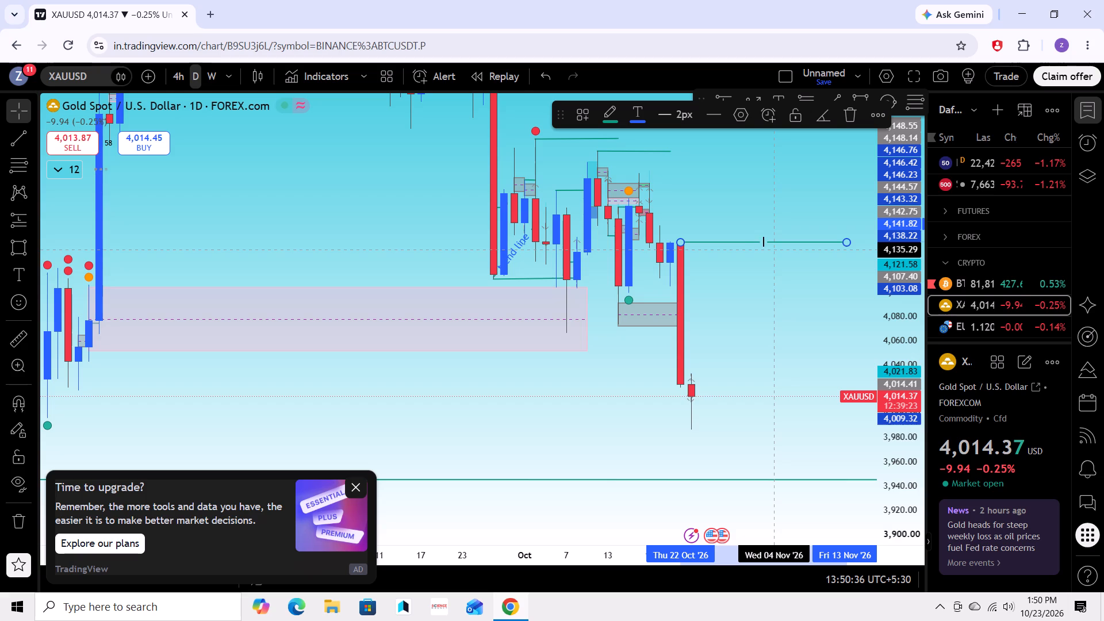
pyautogui.press('d')
pyautogui.press('BackSpace')
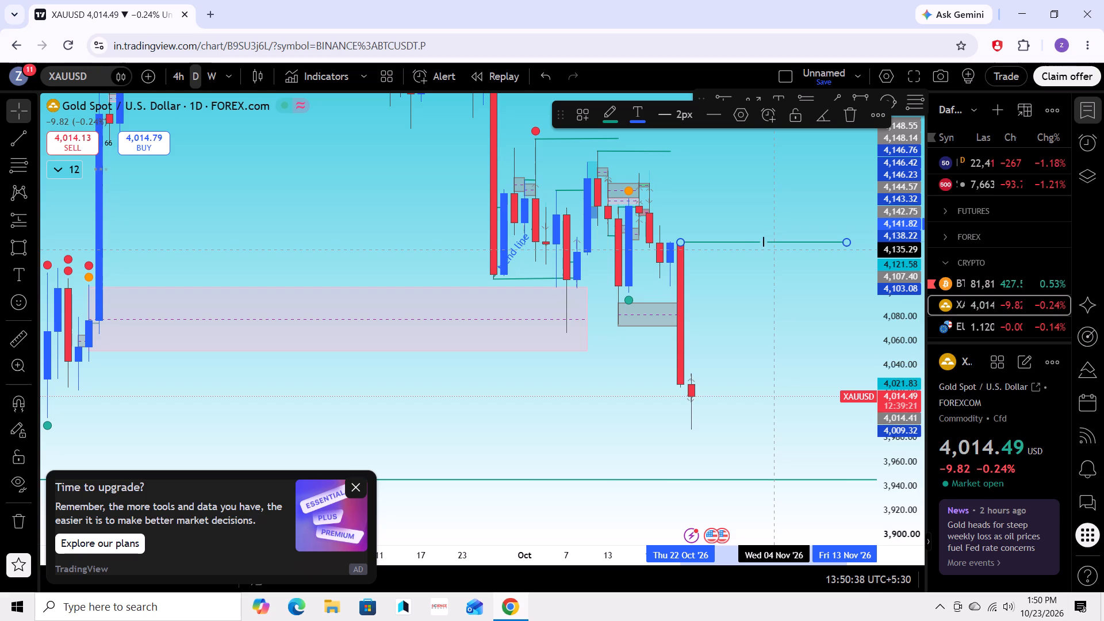
pyautogui.press('BackSpace')
pyautogui.press('s')
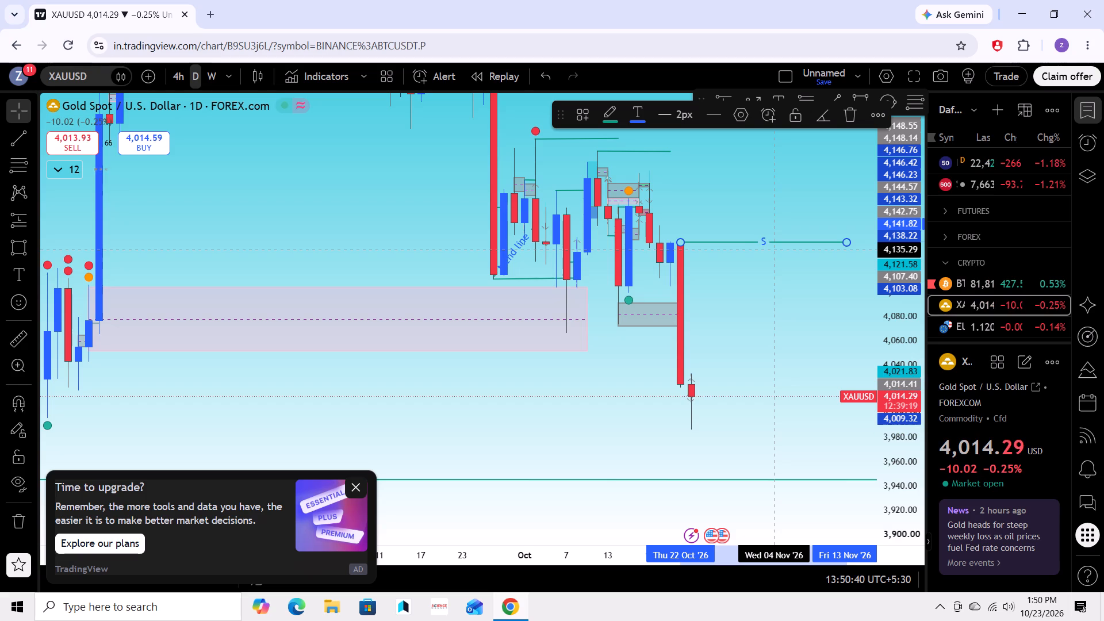
pyautogui.press('BackSpace')
pyautogui.press('d')
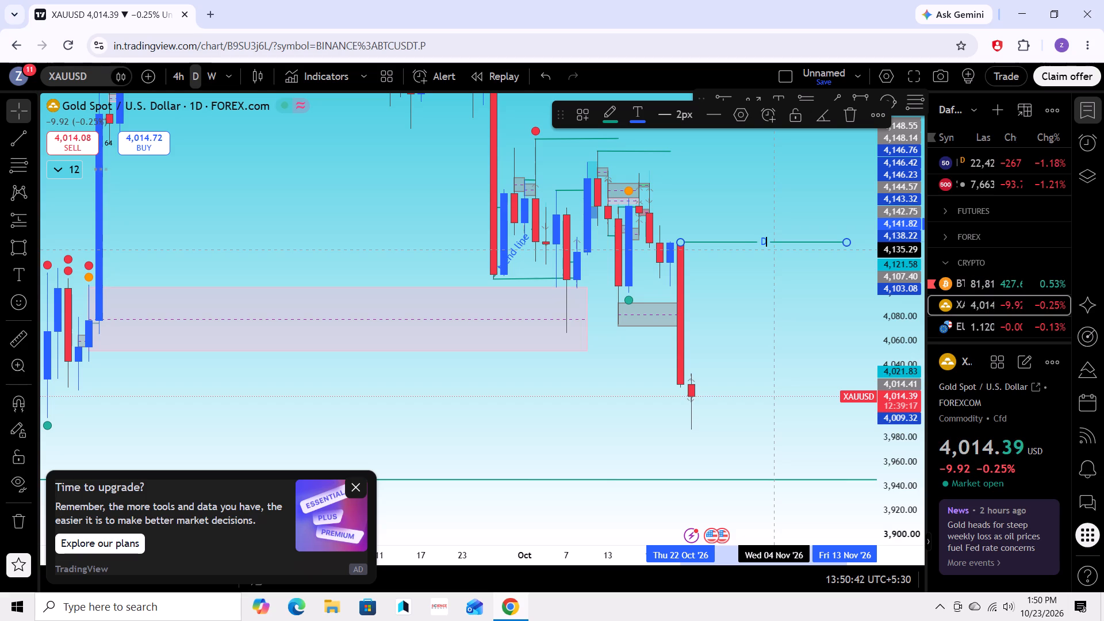
pyautogui.press('space')
pyautogui.write('H')
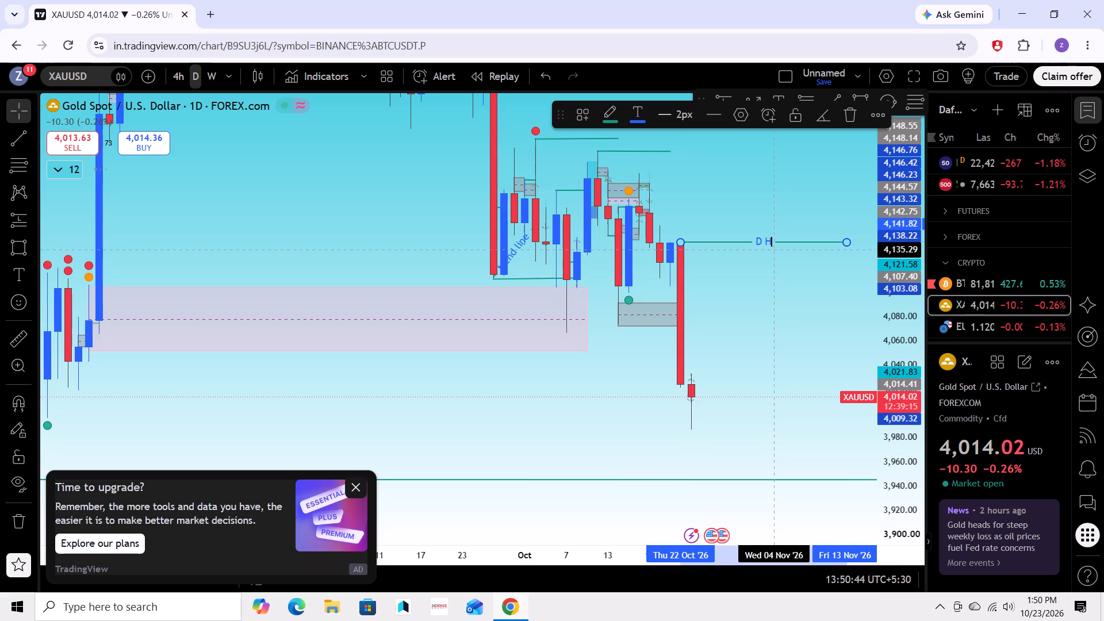